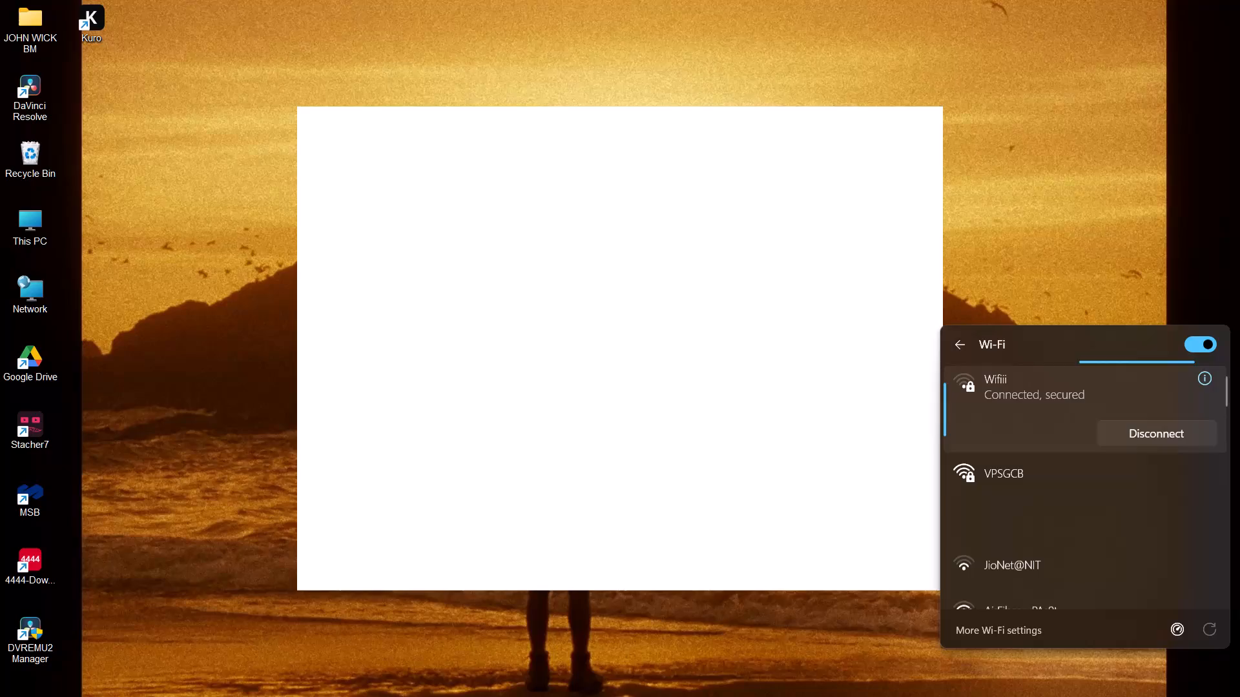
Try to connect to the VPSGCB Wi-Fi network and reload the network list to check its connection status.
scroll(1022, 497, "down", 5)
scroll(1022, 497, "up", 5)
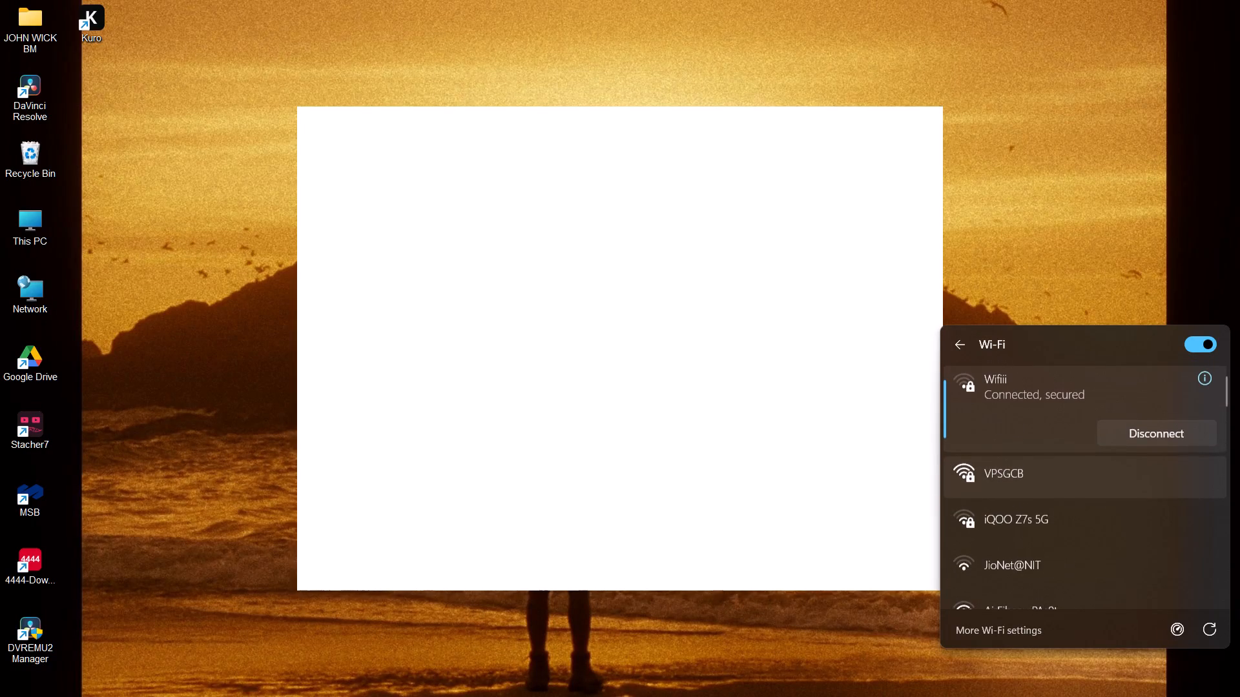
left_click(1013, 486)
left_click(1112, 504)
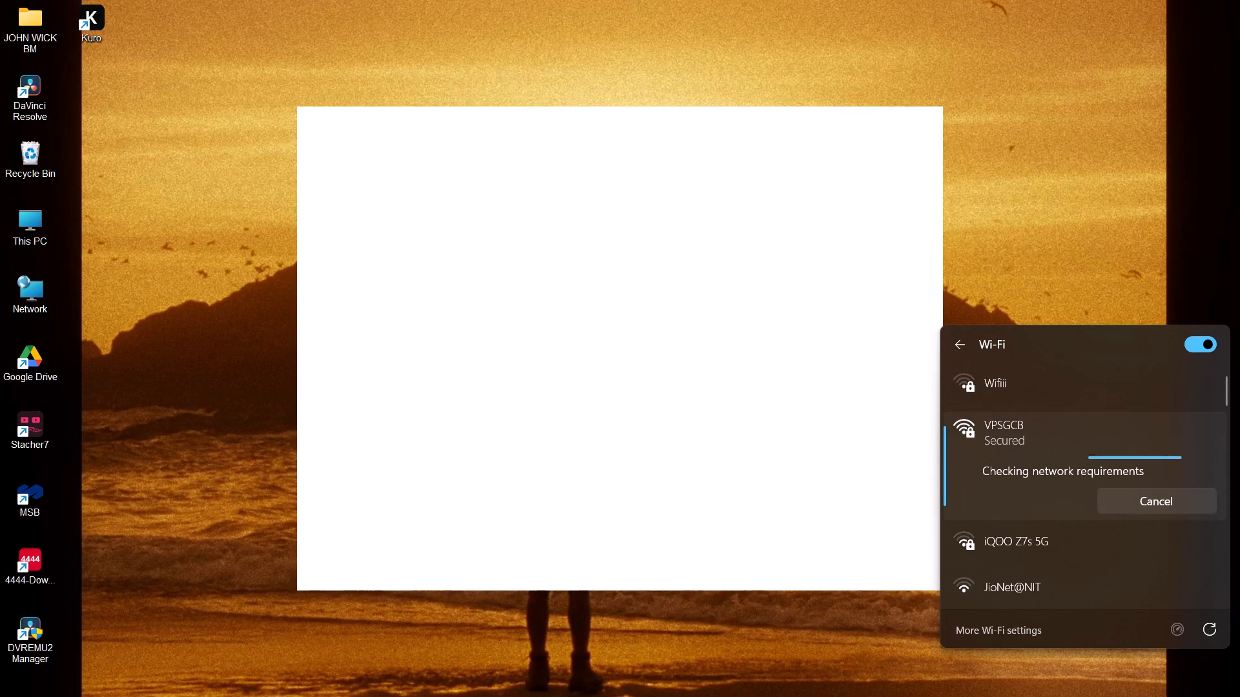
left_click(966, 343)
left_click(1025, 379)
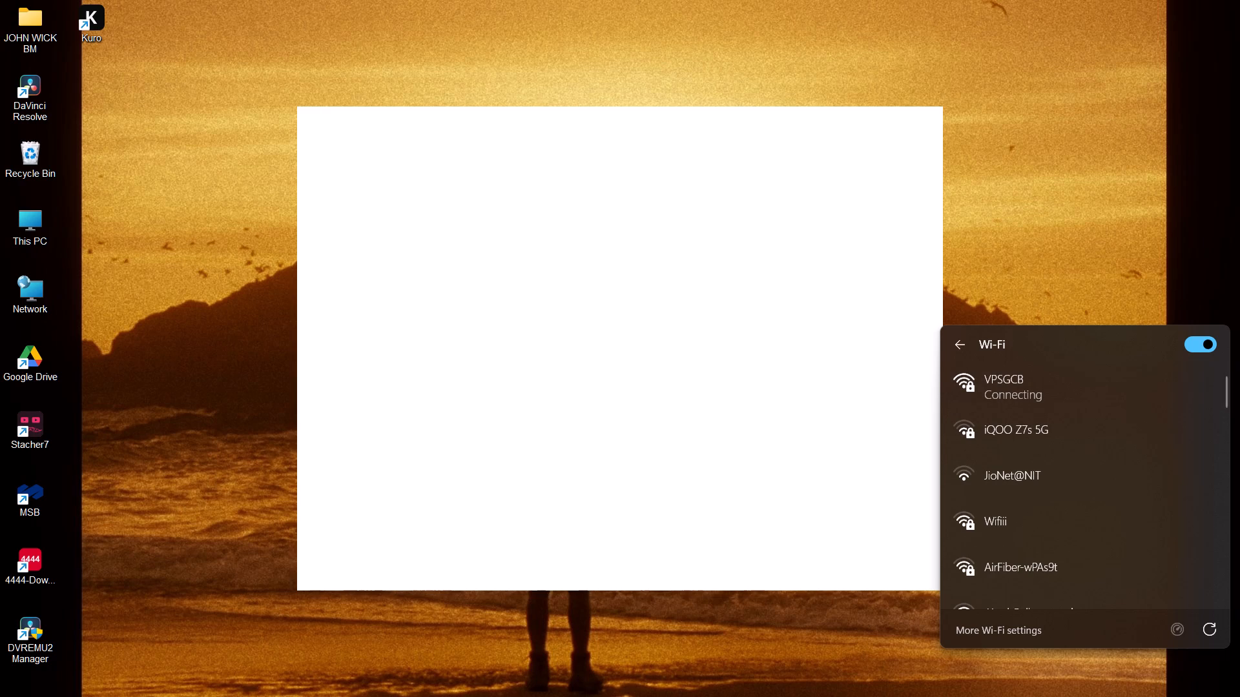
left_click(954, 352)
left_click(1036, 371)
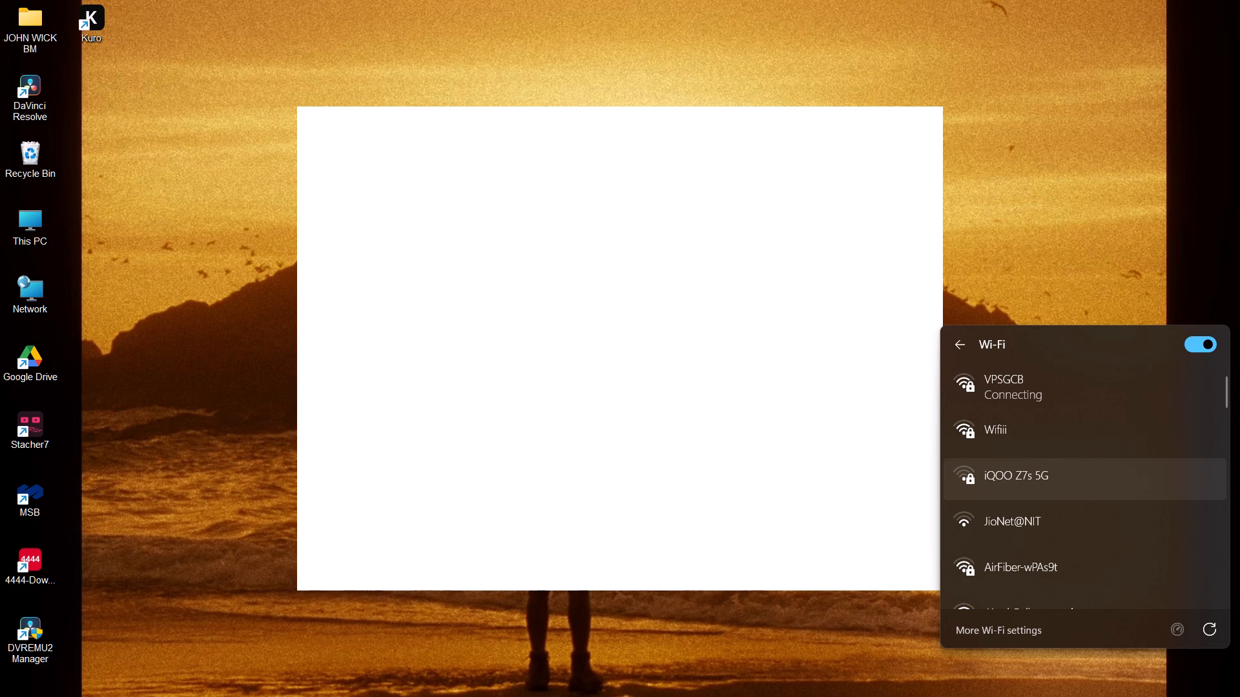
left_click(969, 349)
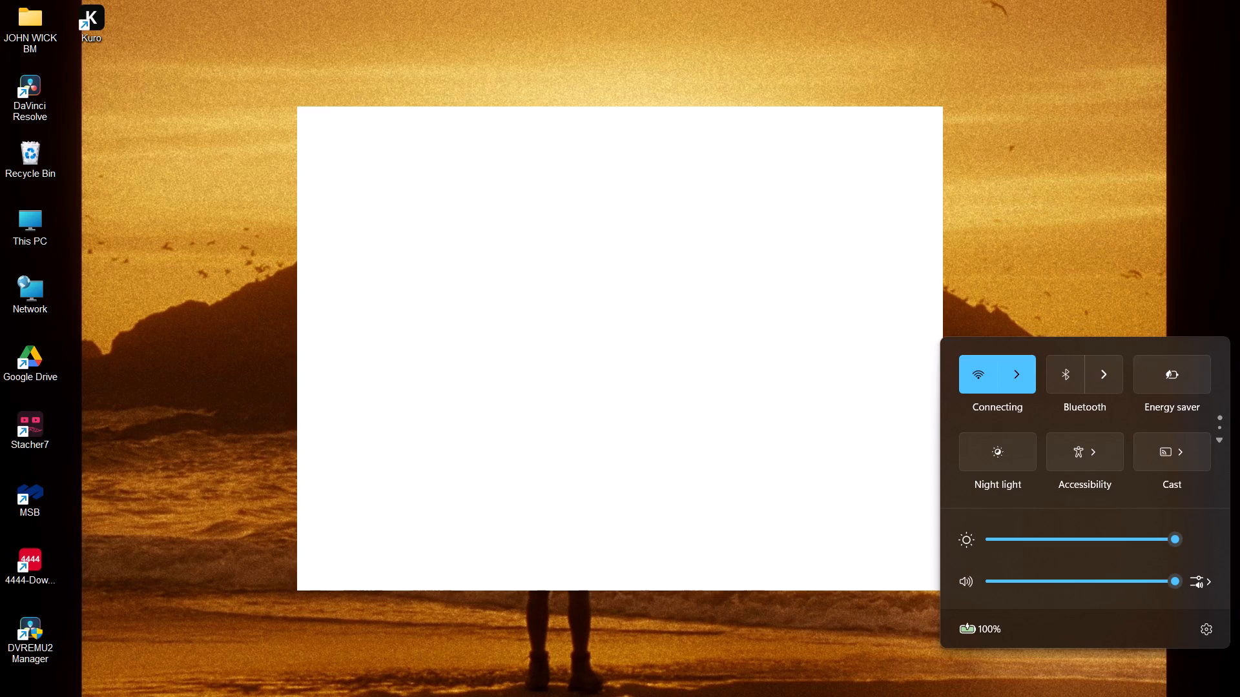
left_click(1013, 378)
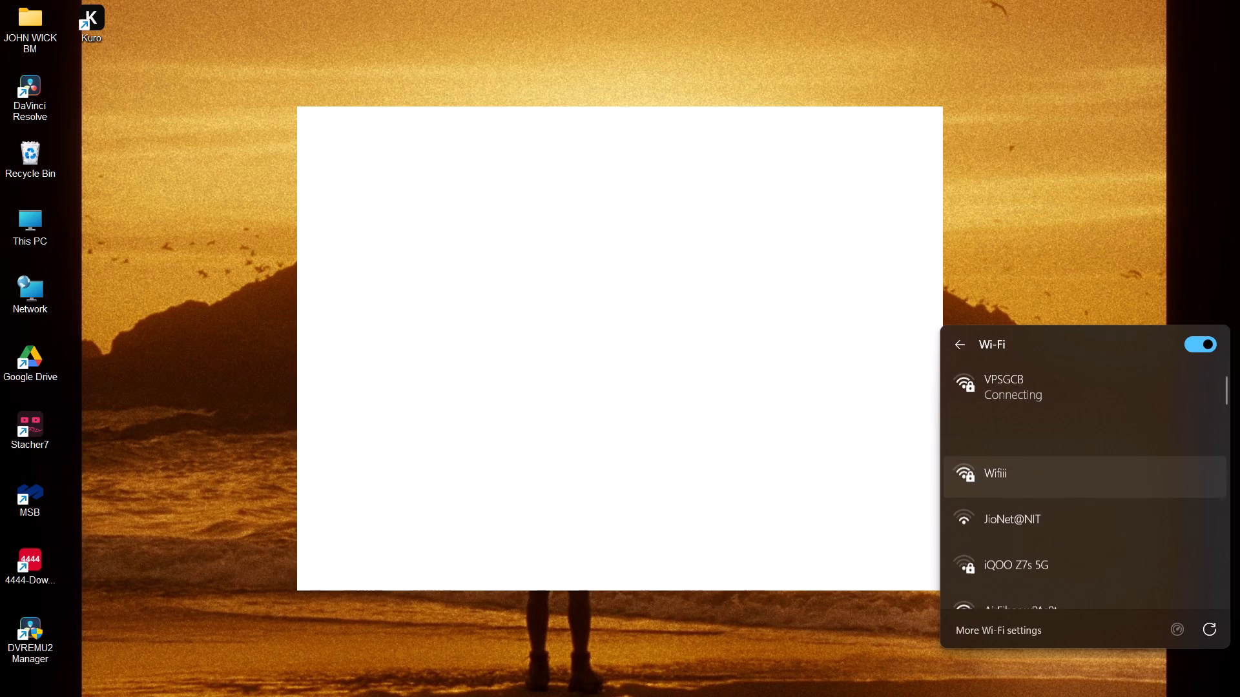
Connect to the Power House Wi-Fi network and close the network list.
left_click(1030, 419)
left_click(1124, 494)
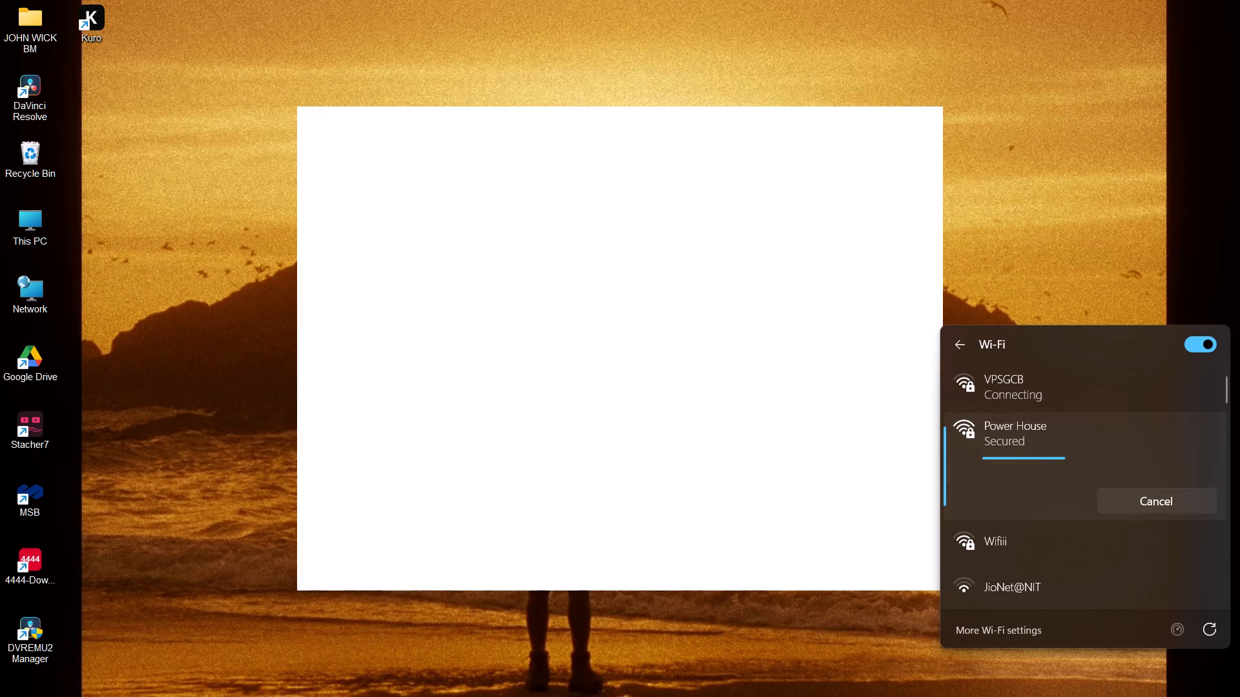
left_click(958, 344)
left_click(1010, 369)
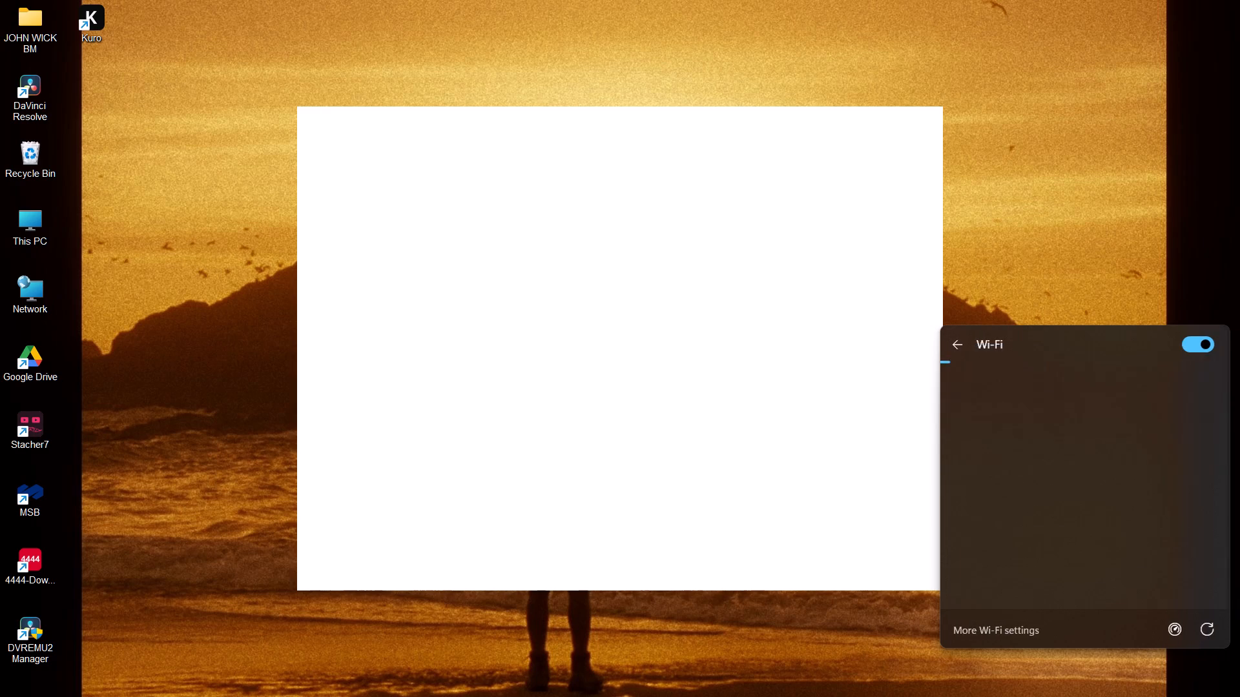
double_click(1004, 392)
left_click(943, 258)
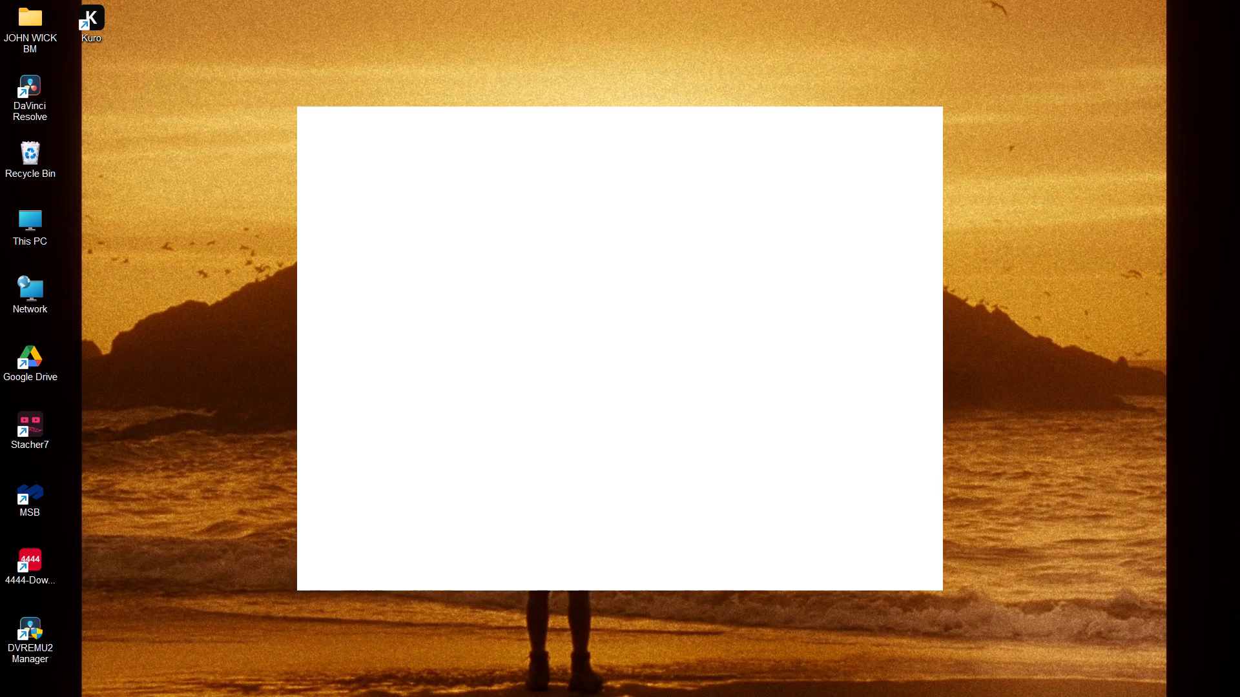
Switch to the Brave browser window with YouTube open.
left_click(328, 54)
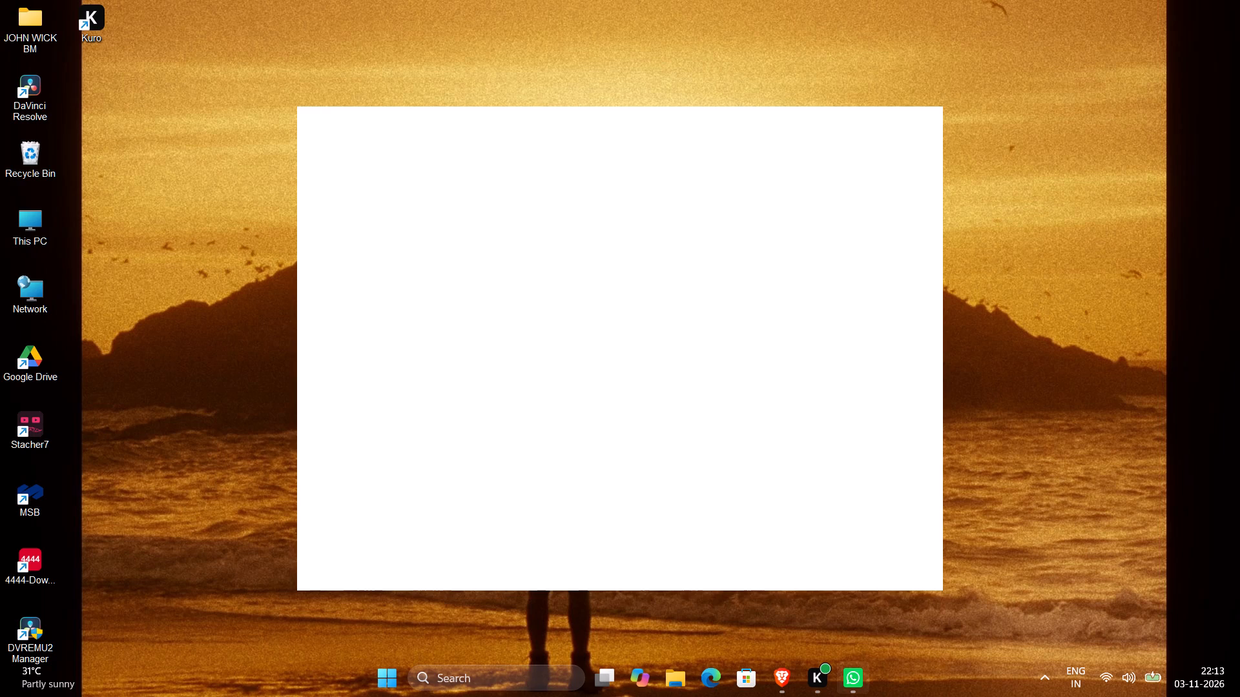
left_click(777, 686)
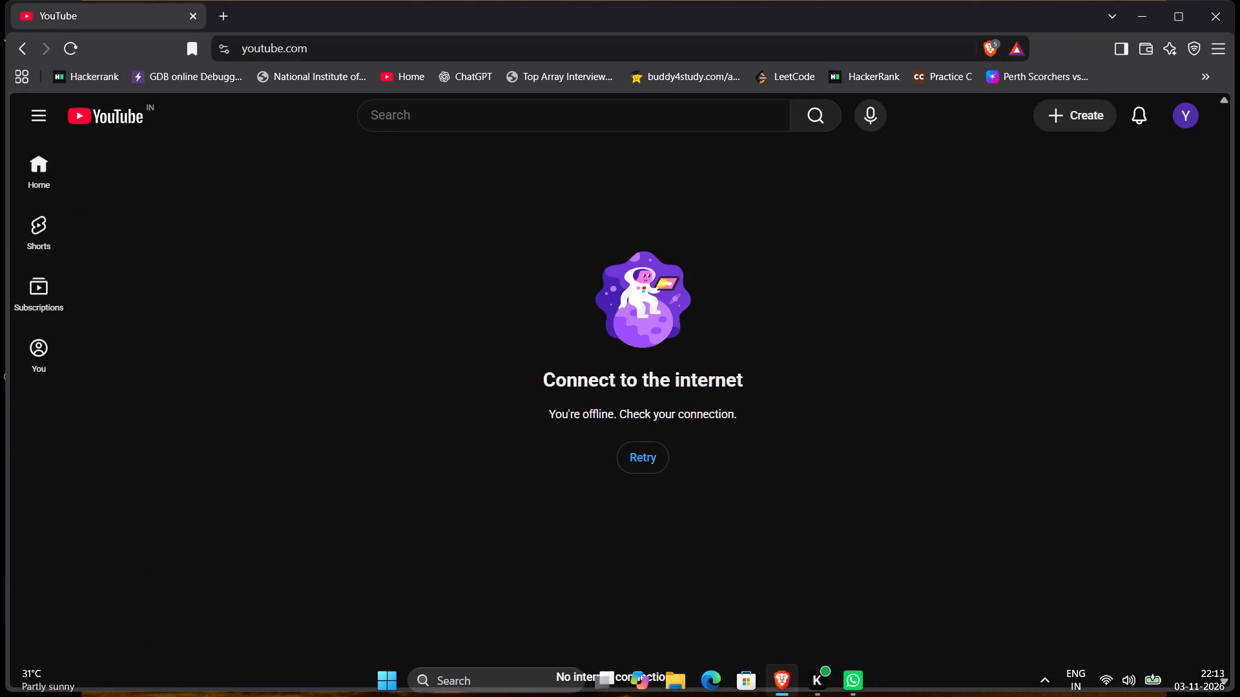
Retry loading the offline YouTube home page and maximize the browser window.
left_click(643, 469)
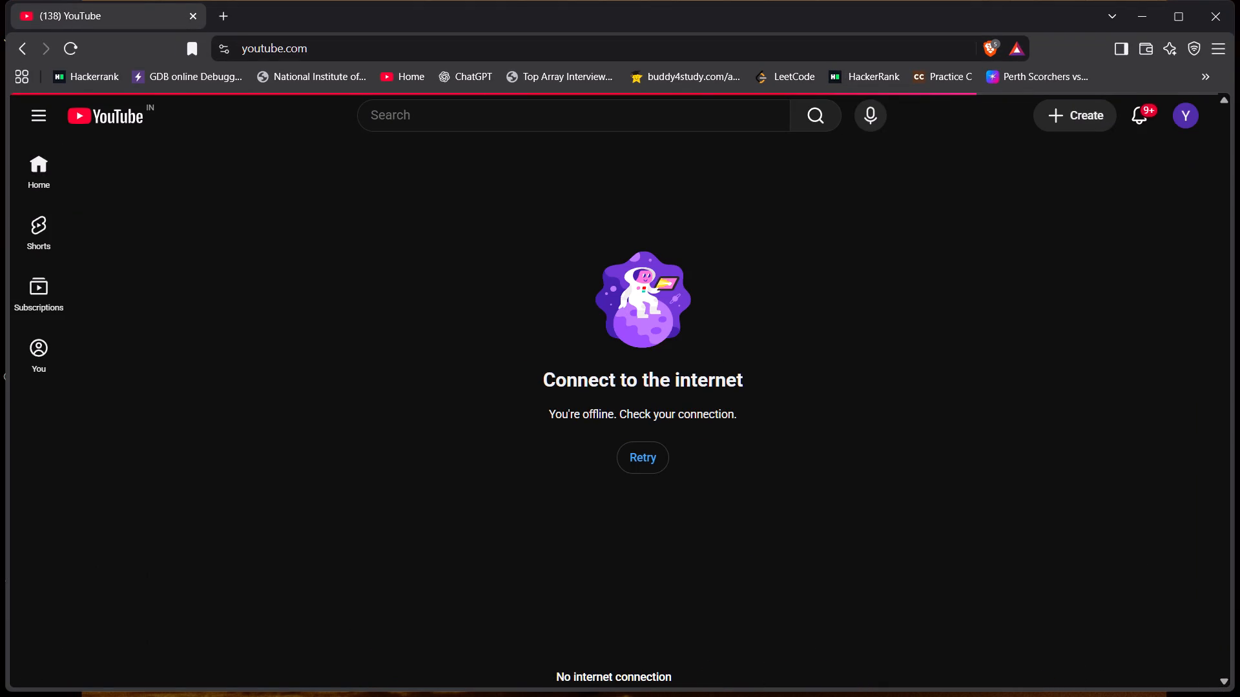
left_click(1190, 21)
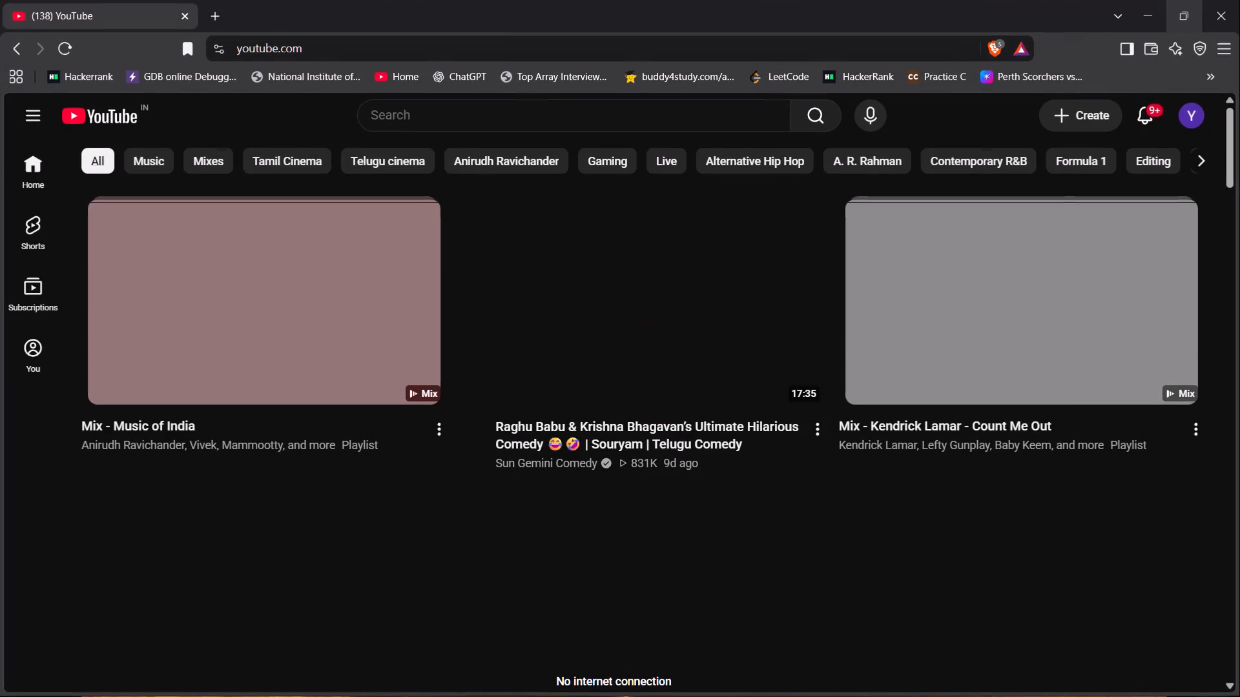
Search YouTube for "sada anirudh song" using the matching suggestion.
left_click(396, 114)
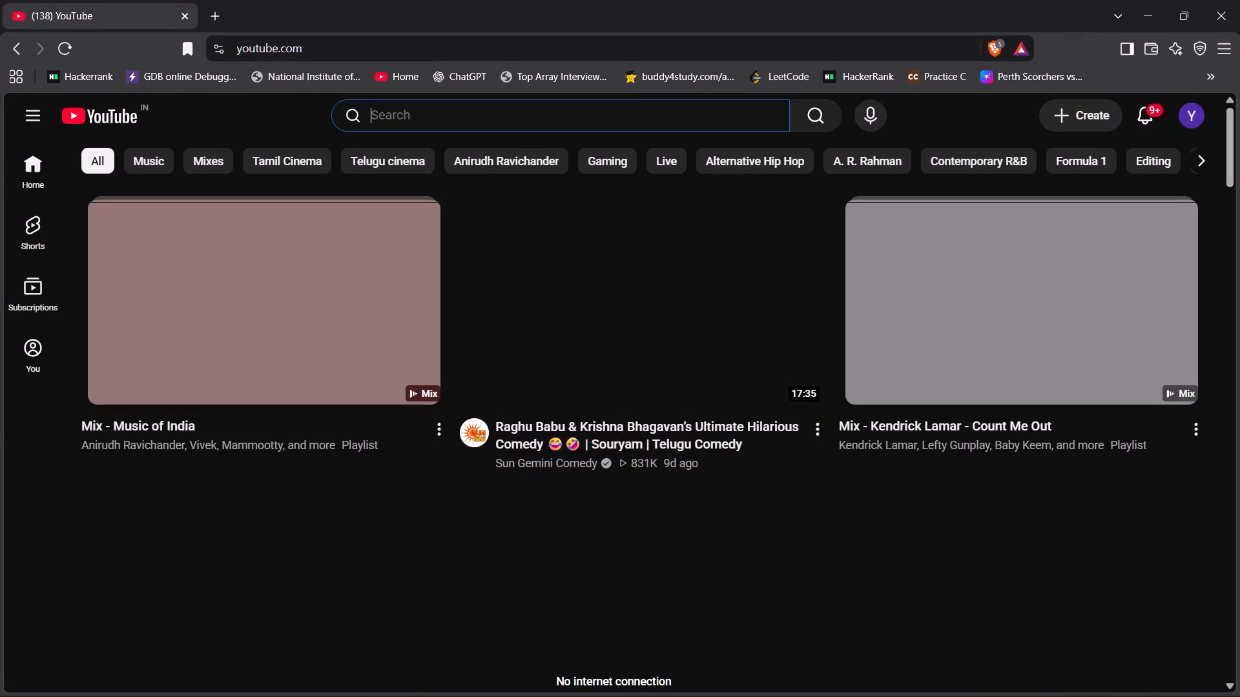
type("sada")
key("space")
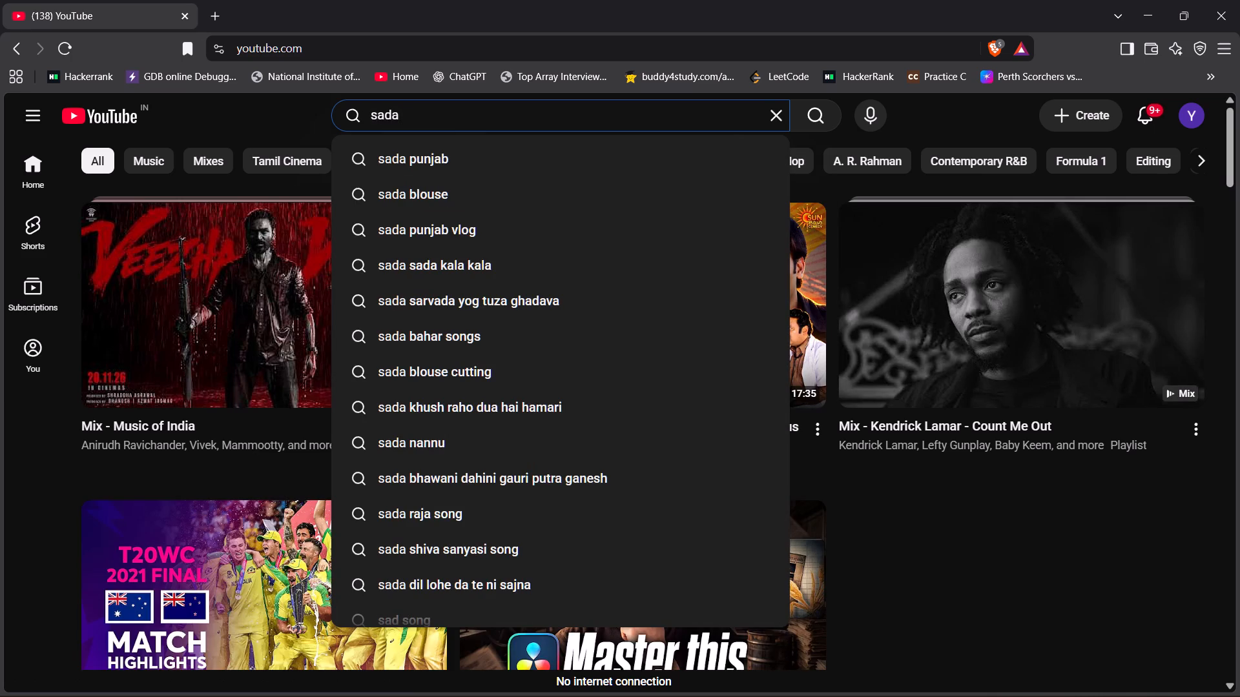
type("anirudh")
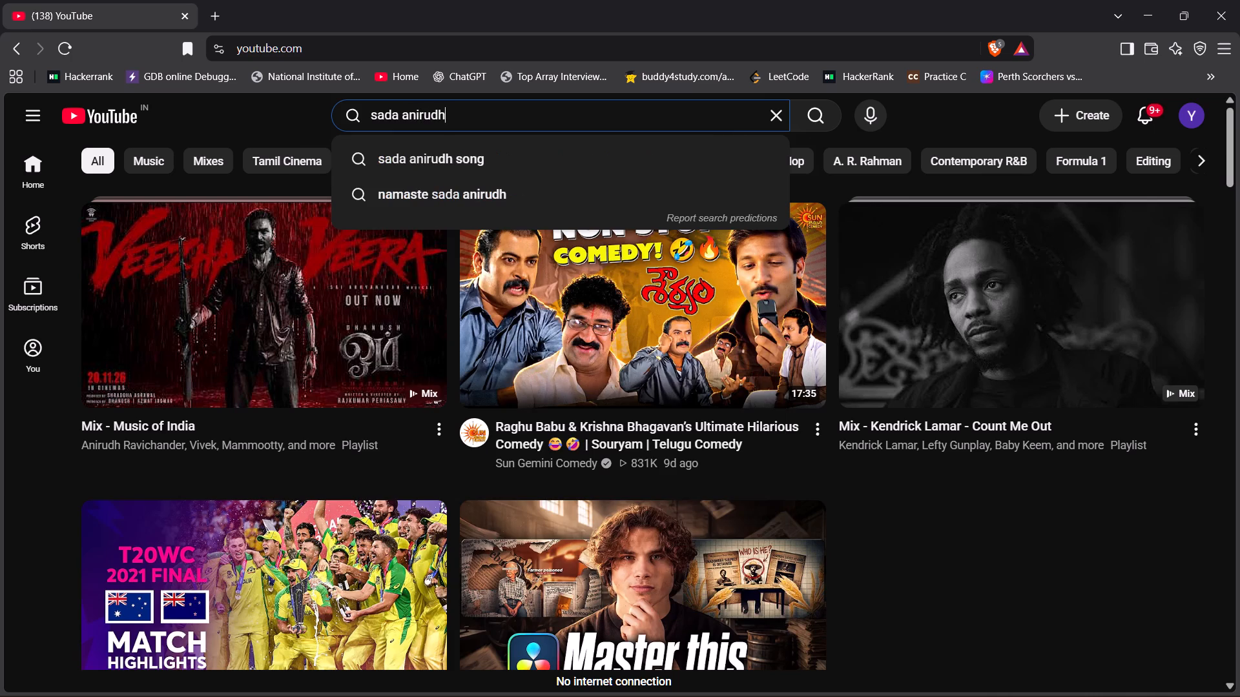
key("space")
key("Down")
key("Return")
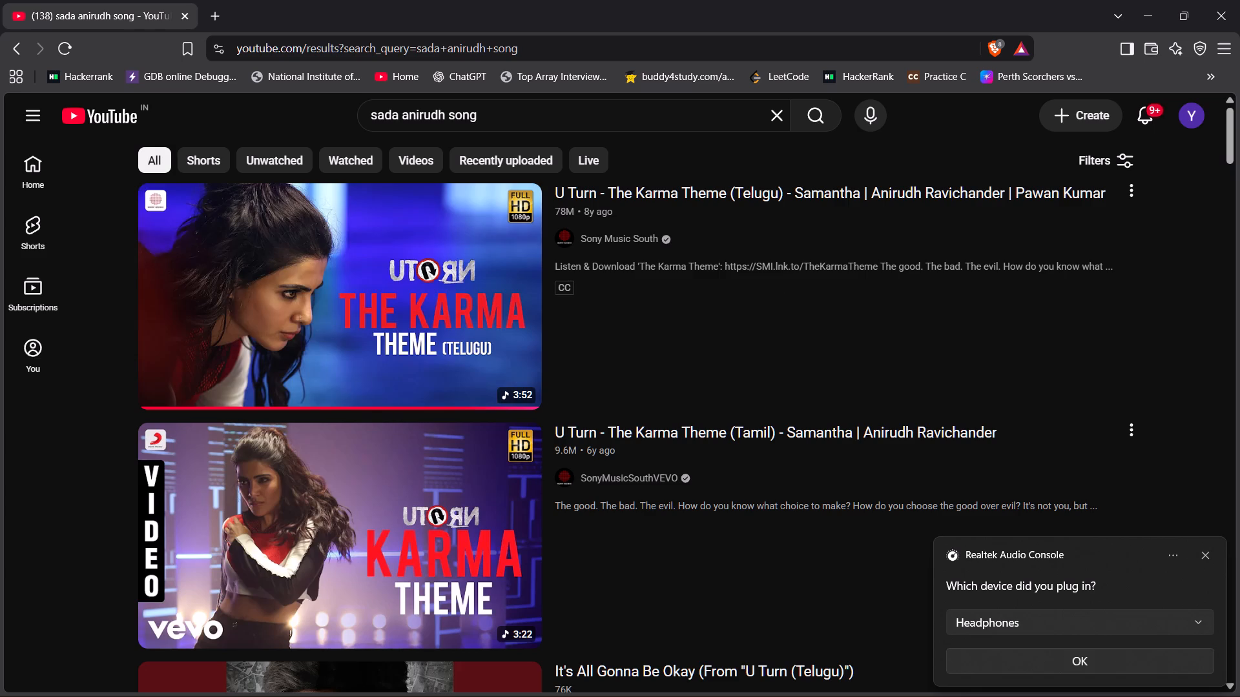
Confirm Headphones as the plugged-in audio device.
left_click(1064, 669)
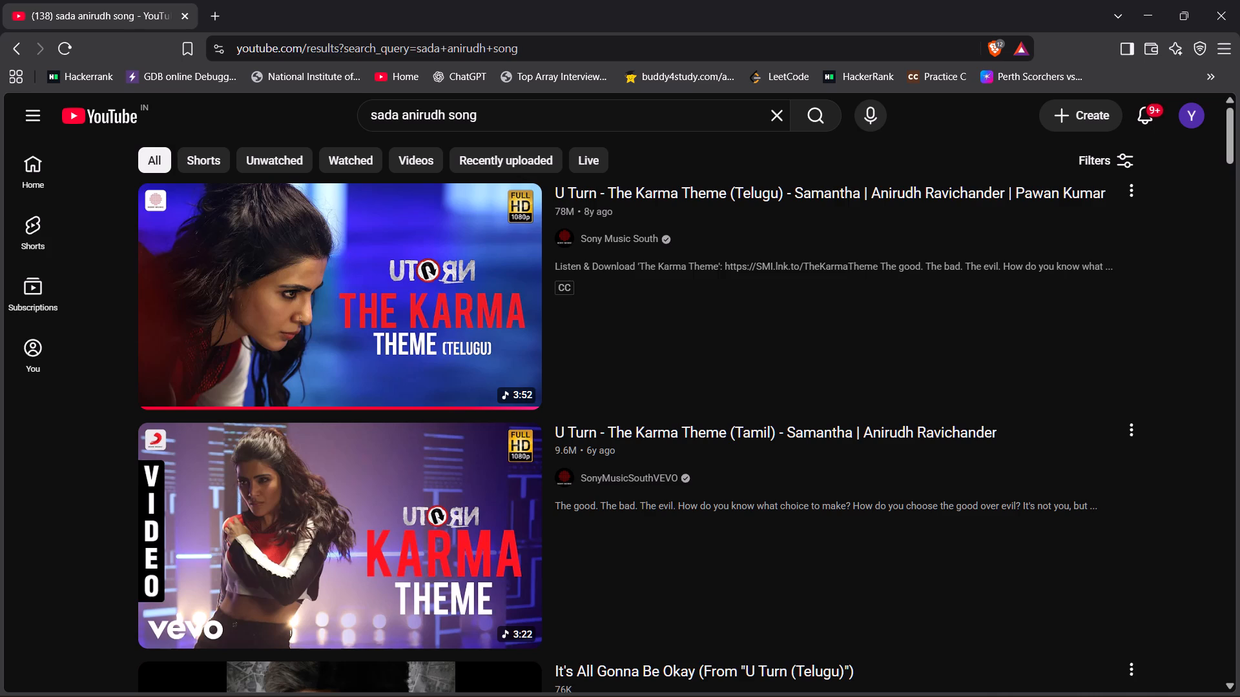
Extend the existing YouTube search to "sada anirudh song slowmotion".
left_click(539, 117)
key("space")
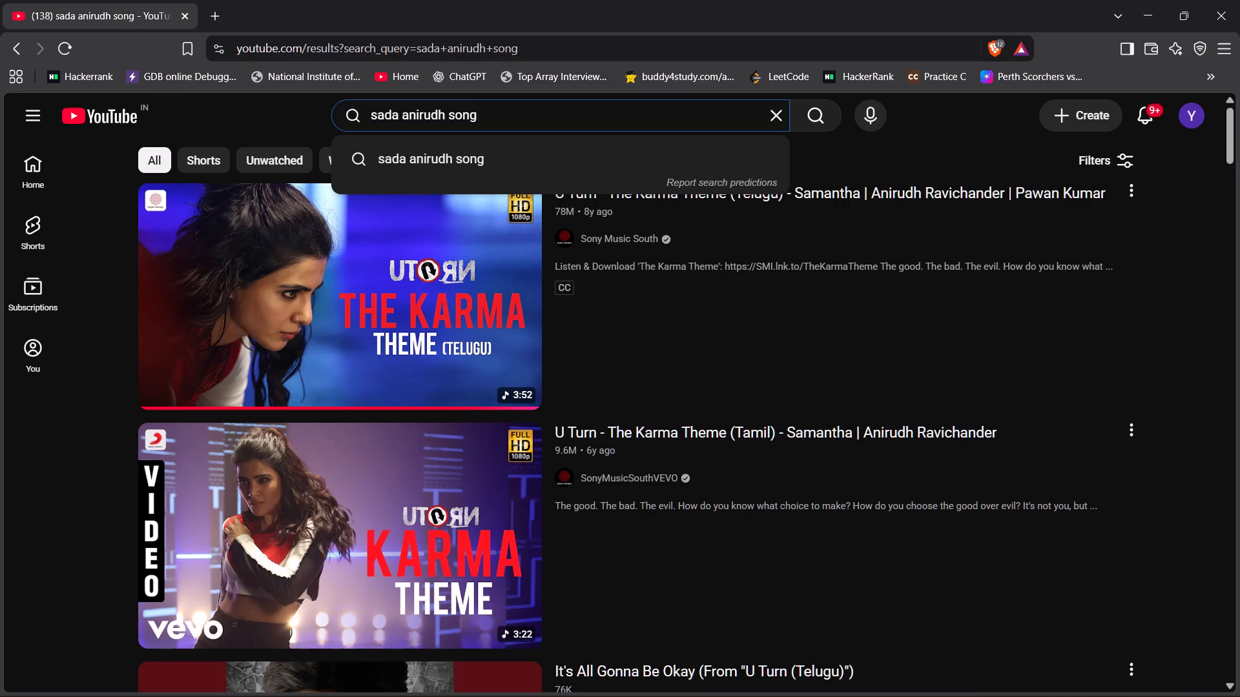
type("slowmotion")
key("Return")
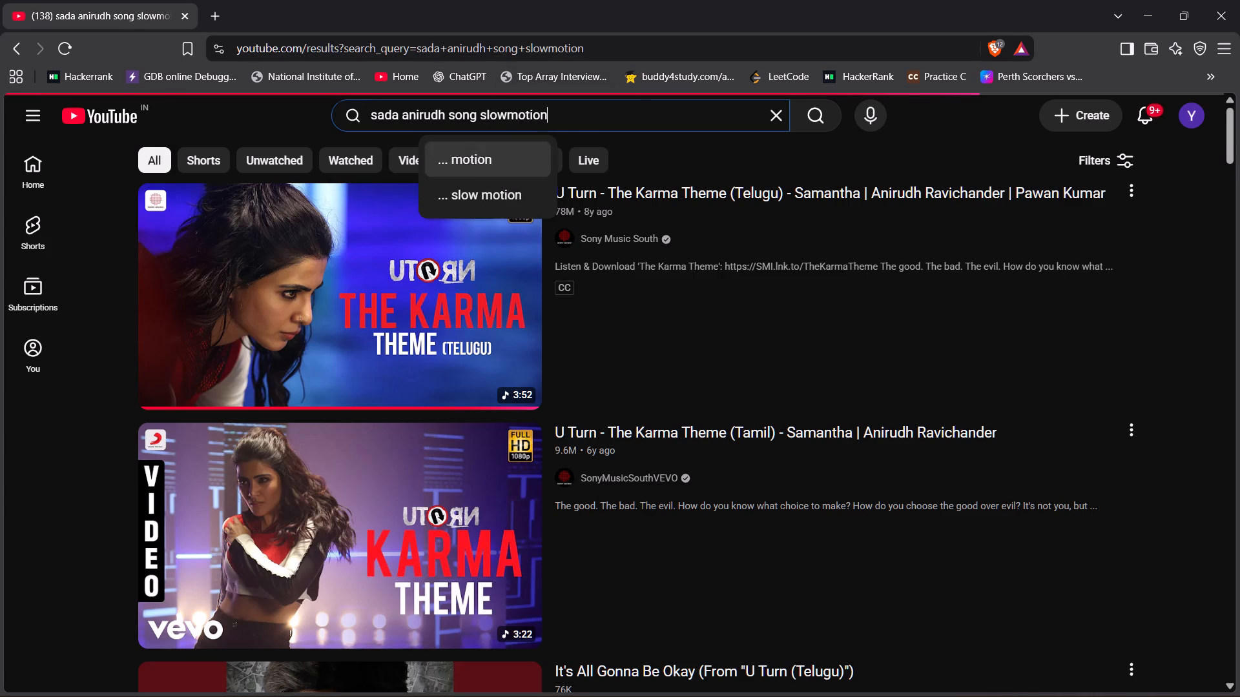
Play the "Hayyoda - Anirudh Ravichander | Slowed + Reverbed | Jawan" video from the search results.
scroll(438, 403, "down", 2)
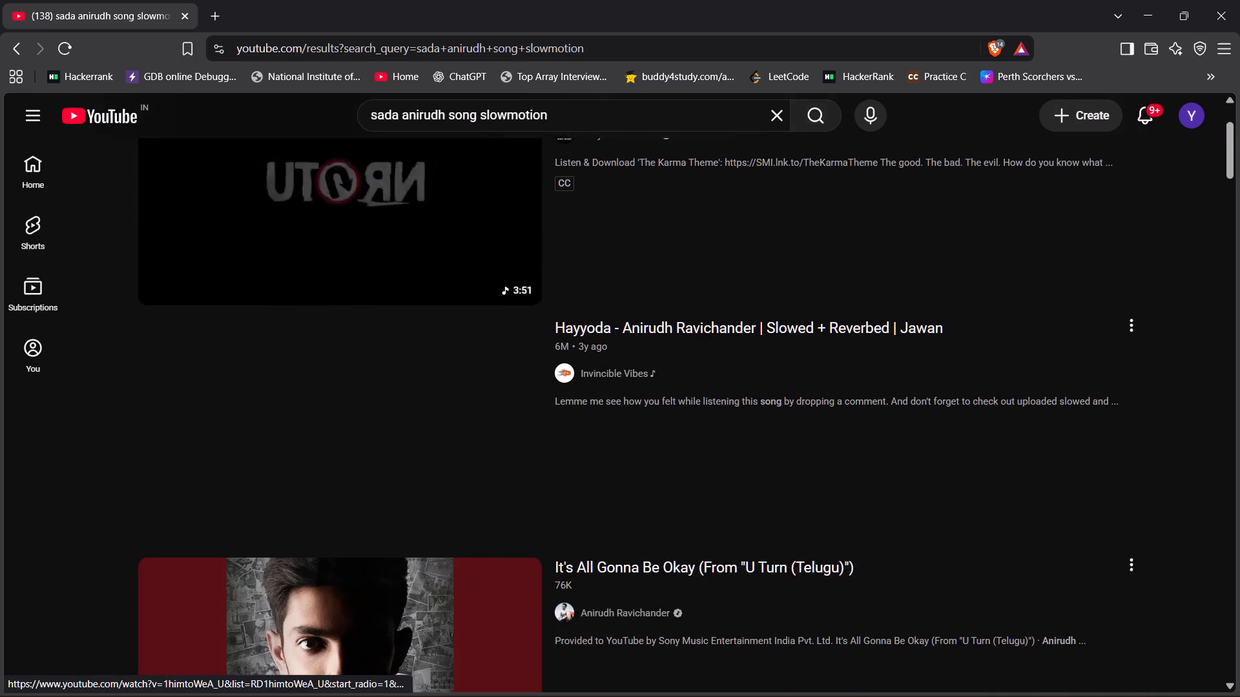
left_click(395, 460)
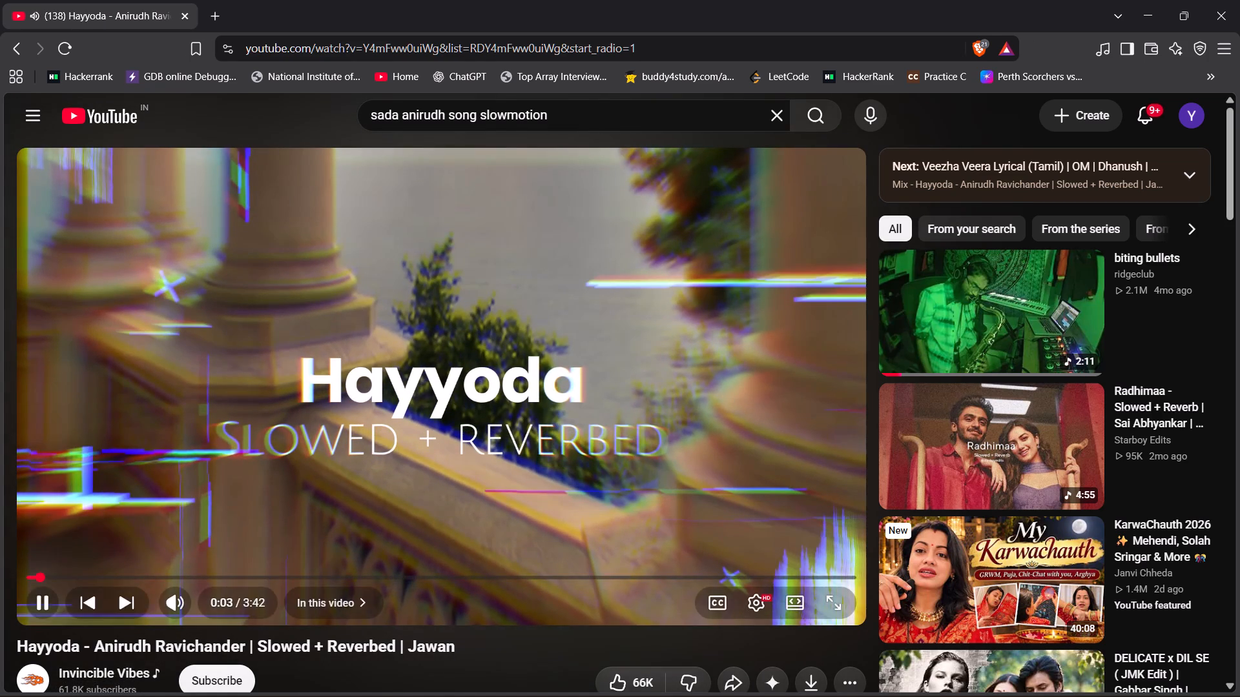
Confirm Headphones again in the Realtek Audio Console device prompt.
left_click(1133, 662)
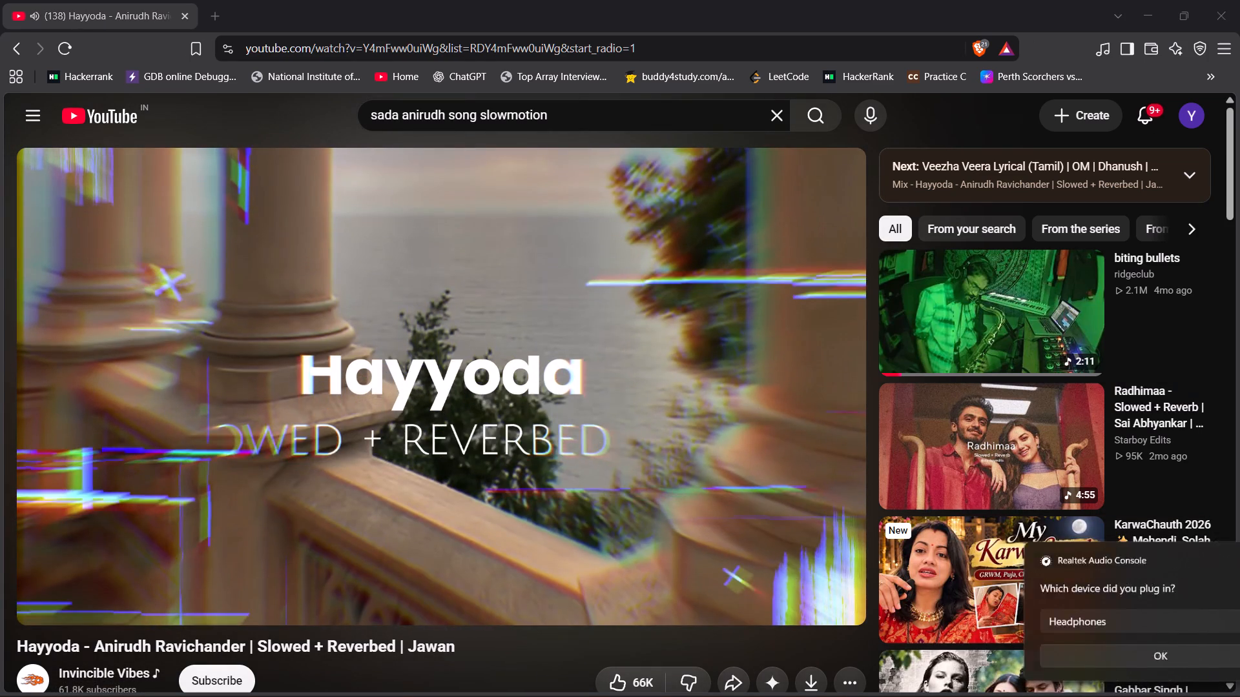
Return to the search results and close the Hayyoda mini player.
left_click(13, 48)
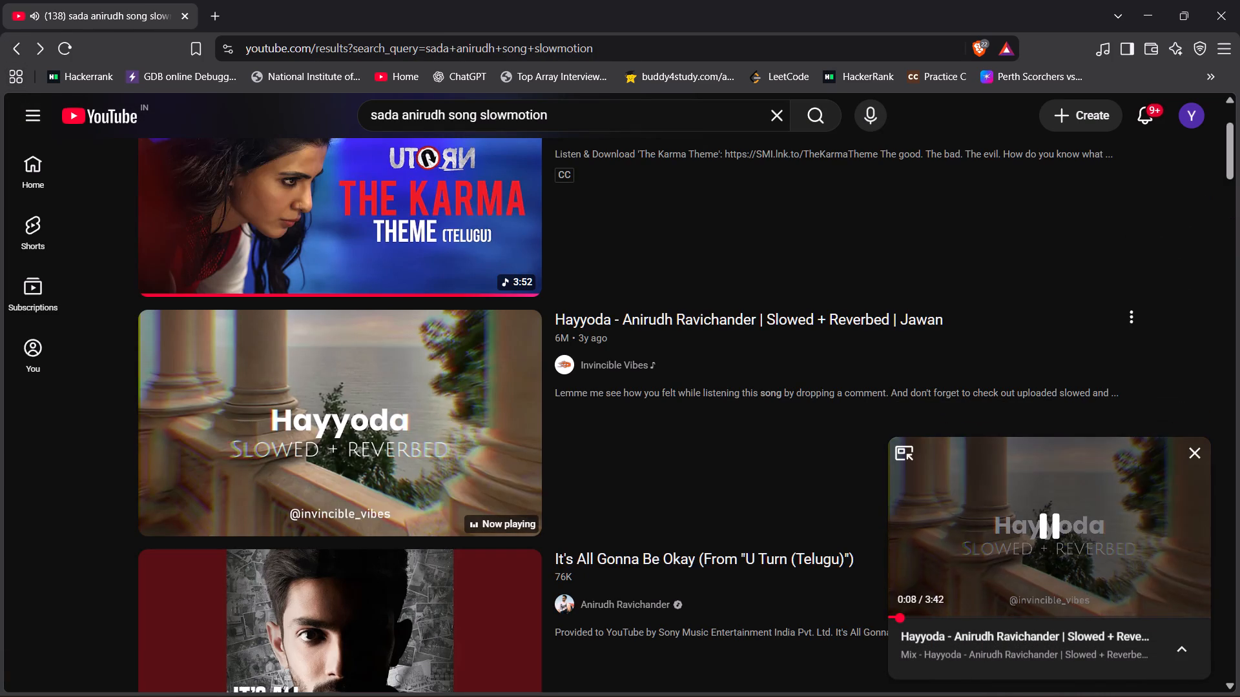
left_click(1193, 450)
Look through the "sada anirudh song slowmotion" results for the wanted song.
scroll(404, 449, "down", 3)
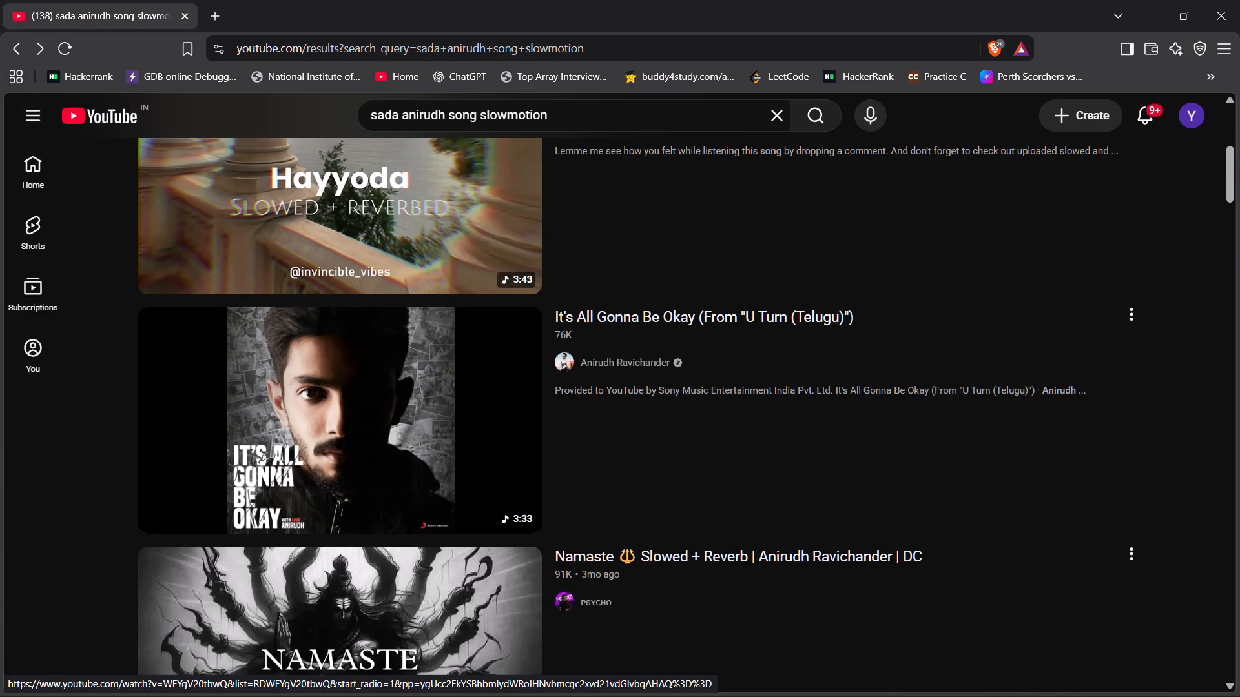
scroll(333, 412, "down", 10)
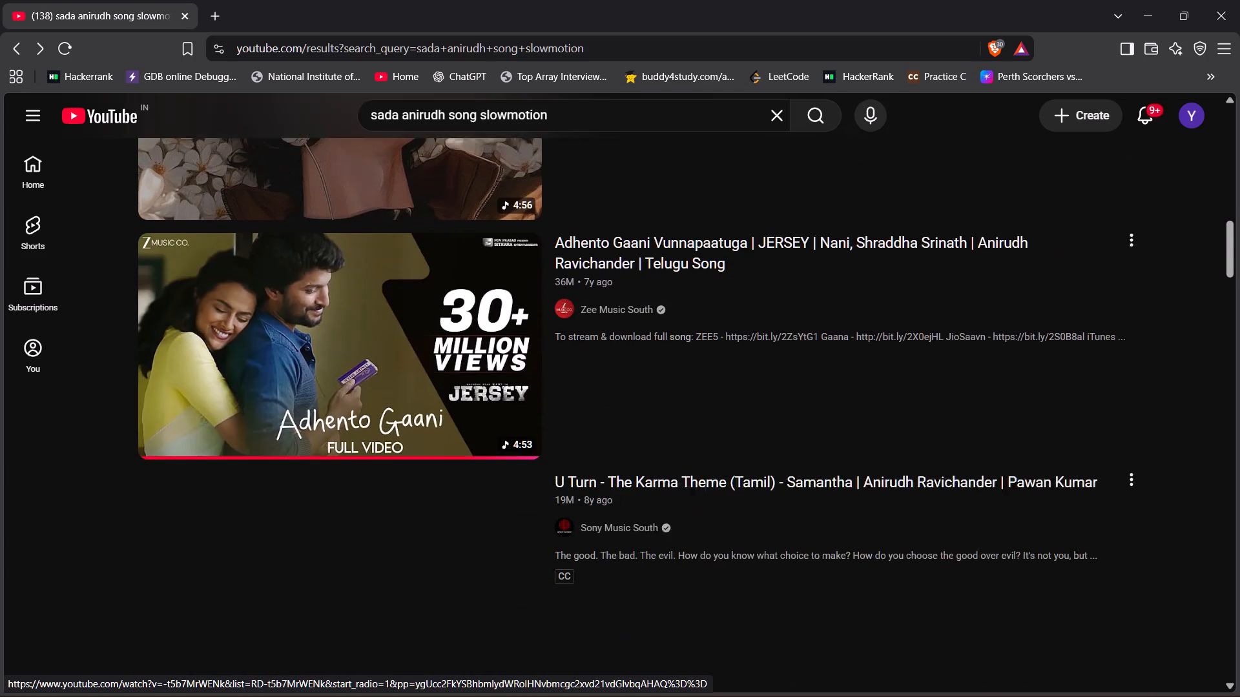
scroll(333, 410, "down", 6)
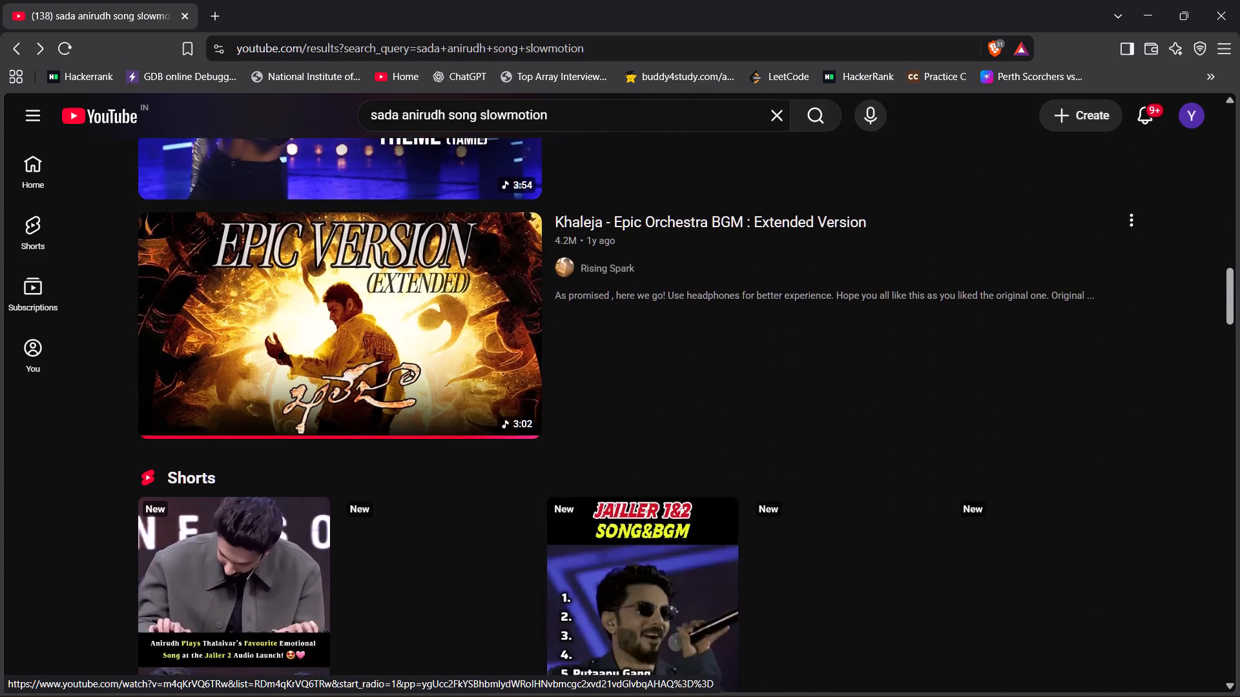
scroll(333, 410, "up", 20)
scroll(333, 410, "up", 9)
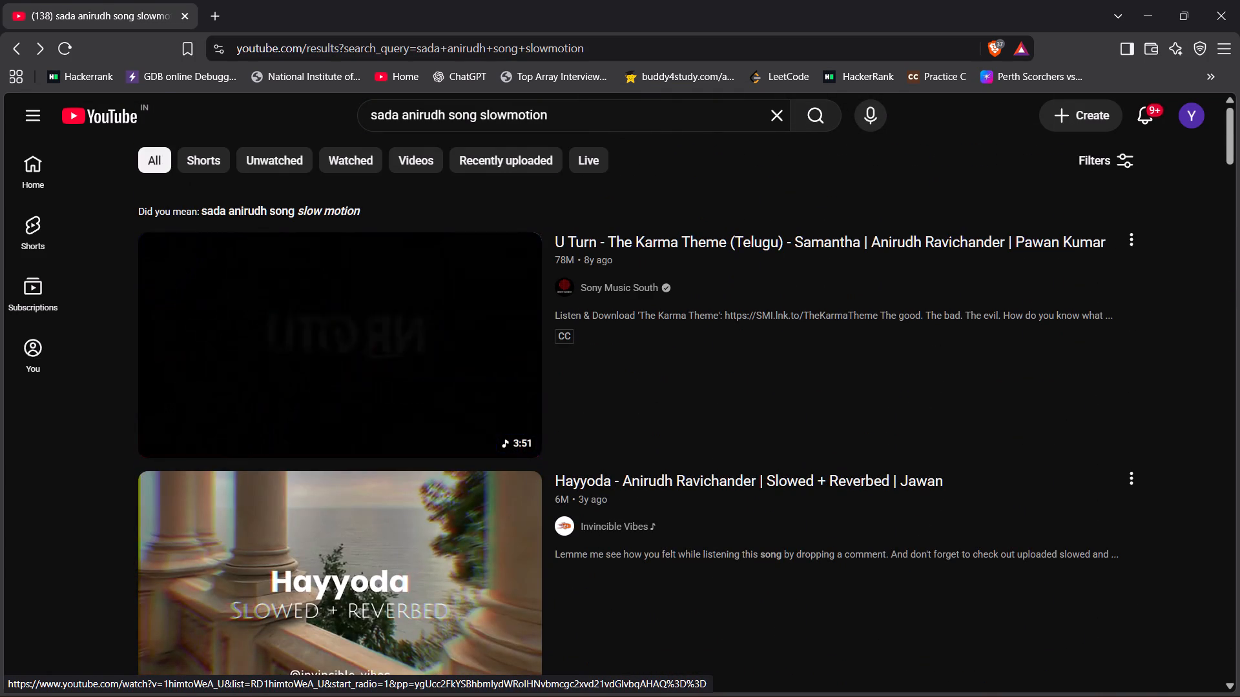
Open the "U Turn - The Karma Theme (Telugu)" video from Sony Music South and pause it.
left_click(346, 368)
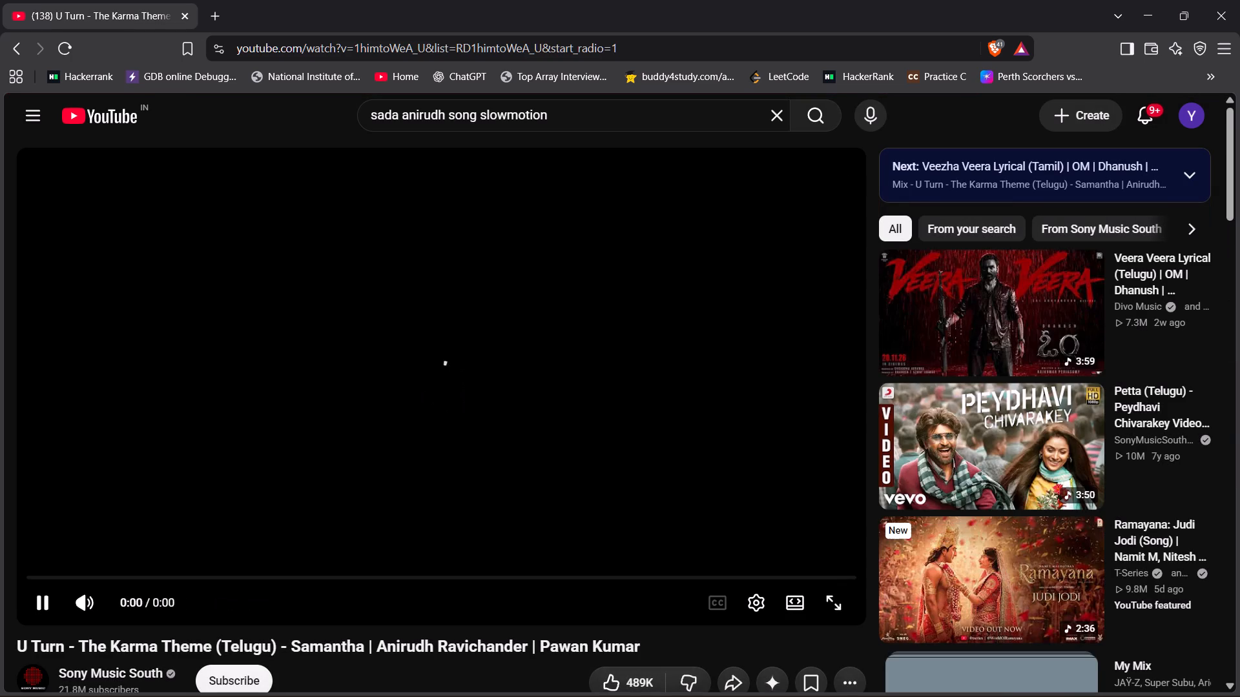
left_click(562, 331)
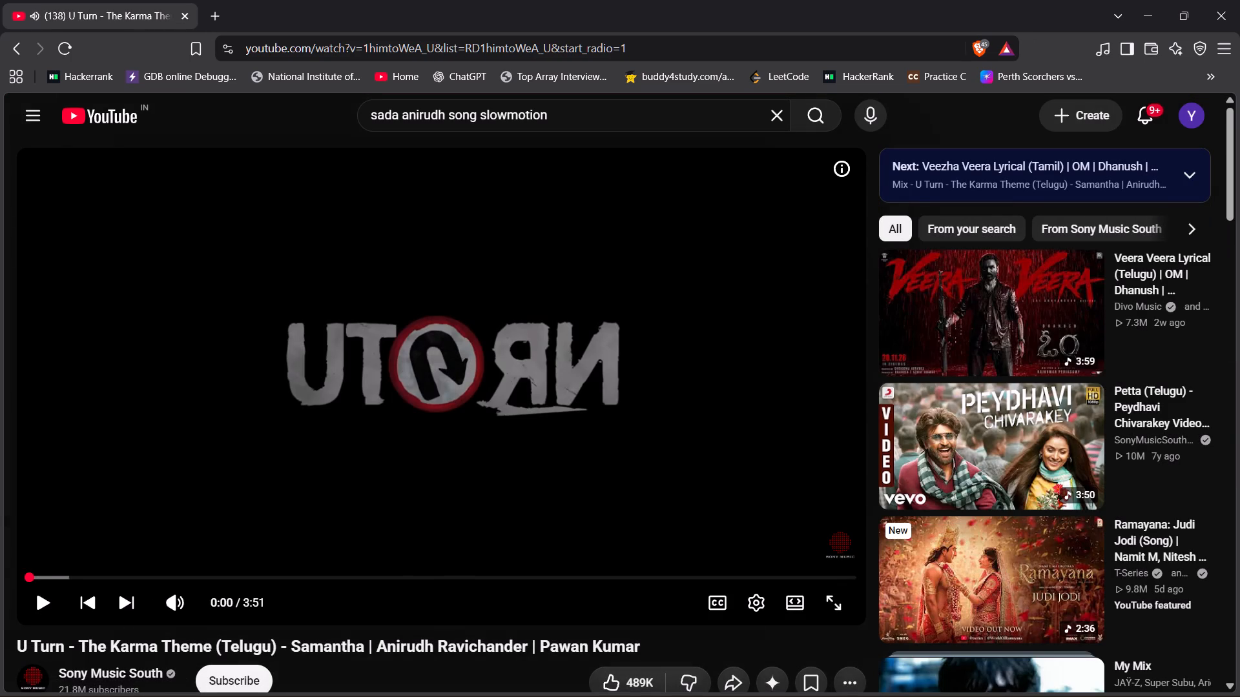
Replace the search query with "the karma theme slowmo" and run the search.
left_click_drag(560, 112, 365, 104)
type("the karma theme slo")
type("wmo")
key("Return")
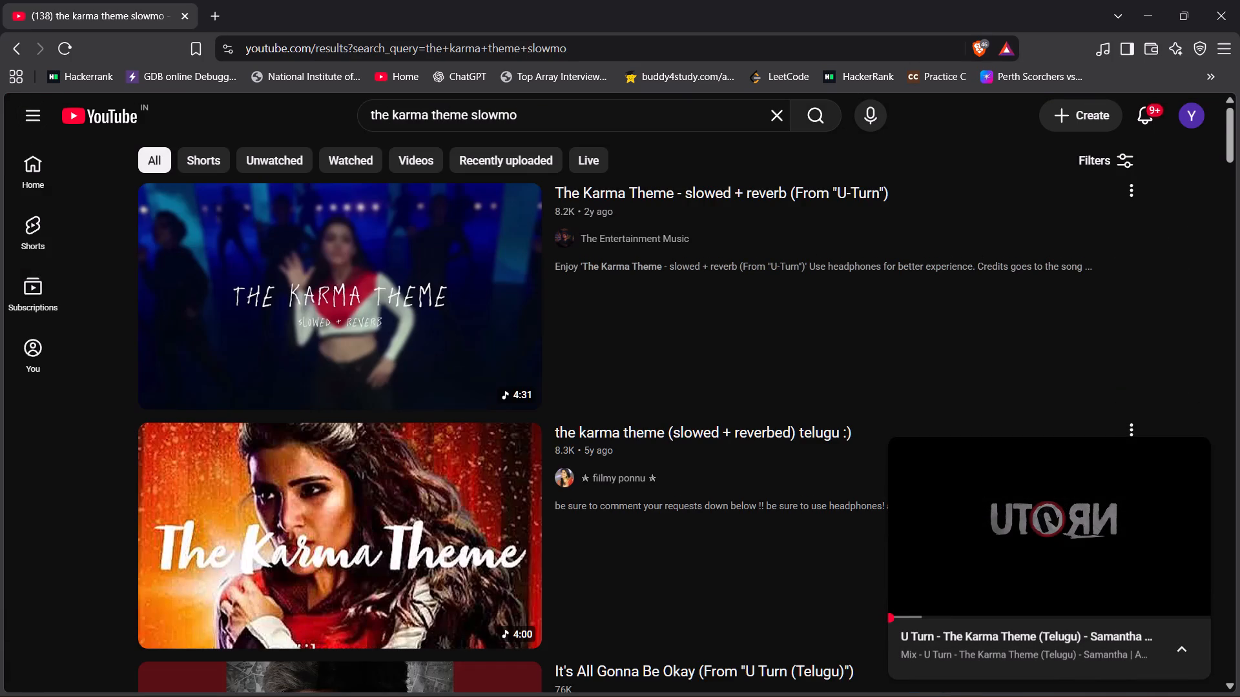
Close the U Turn mini player and open "The Karma Theme - slowed + reverb (From "U-Turn")".
left_click(1199, 457)
left_click(236, 281)
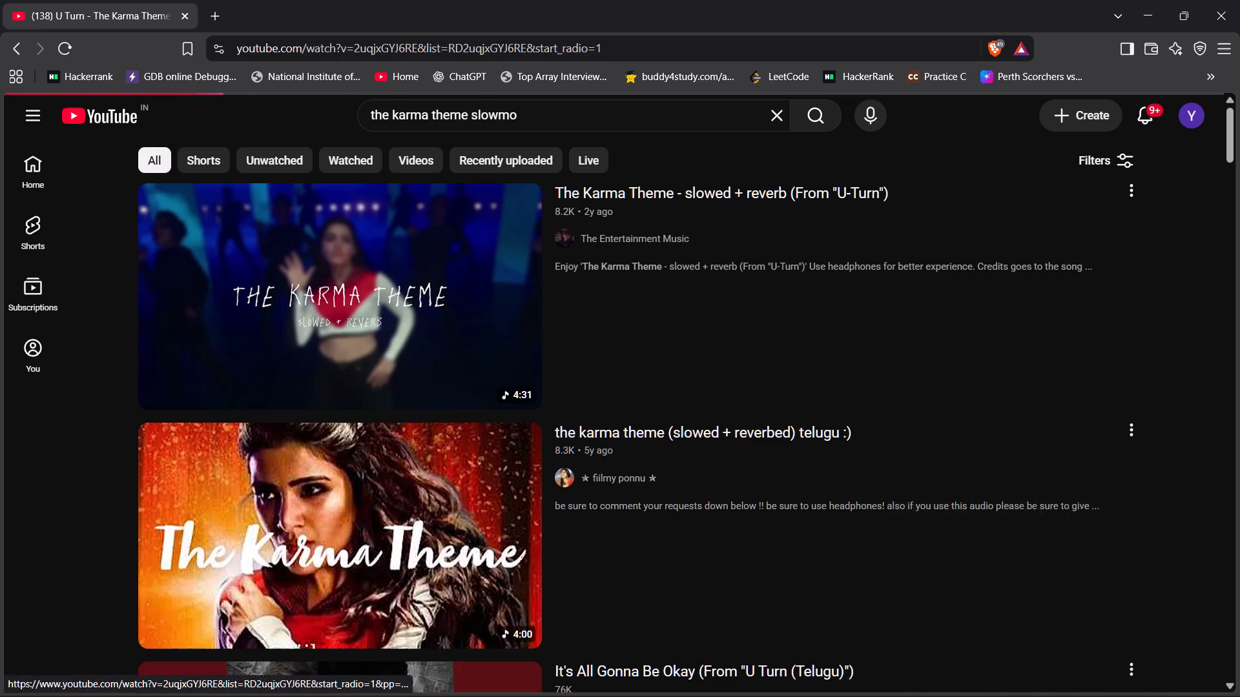
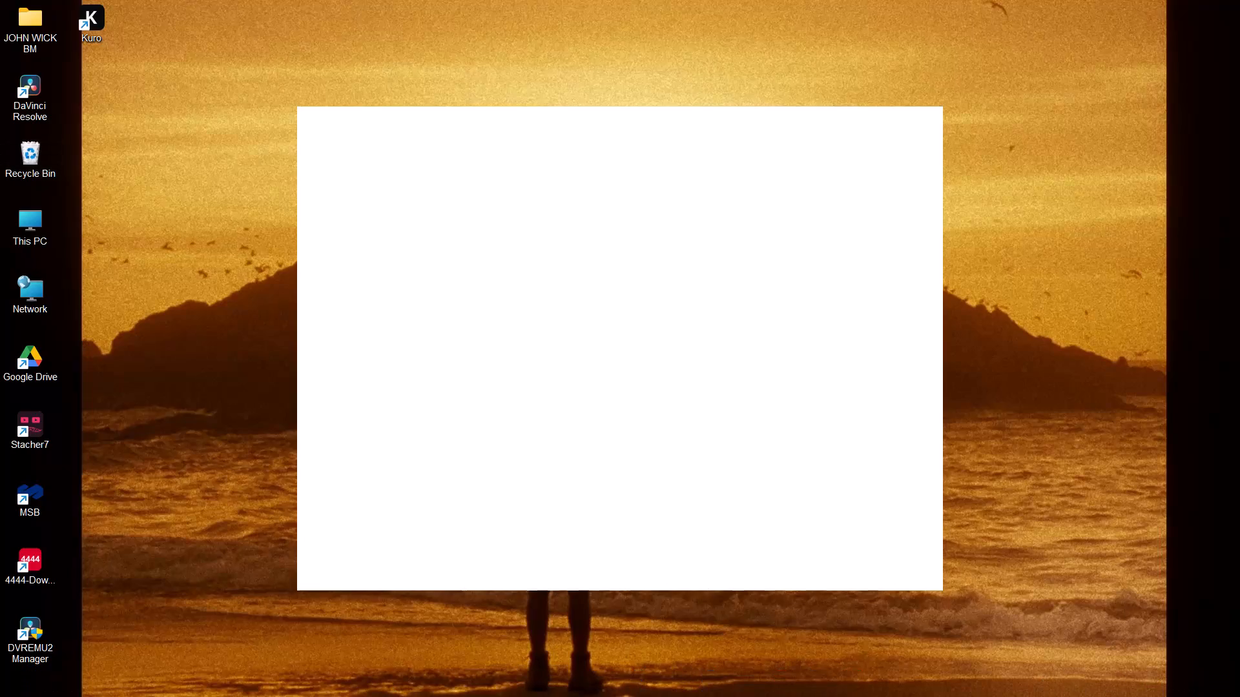
Launch DaVinci Resolve from the desktop.
double_click(37, 90)
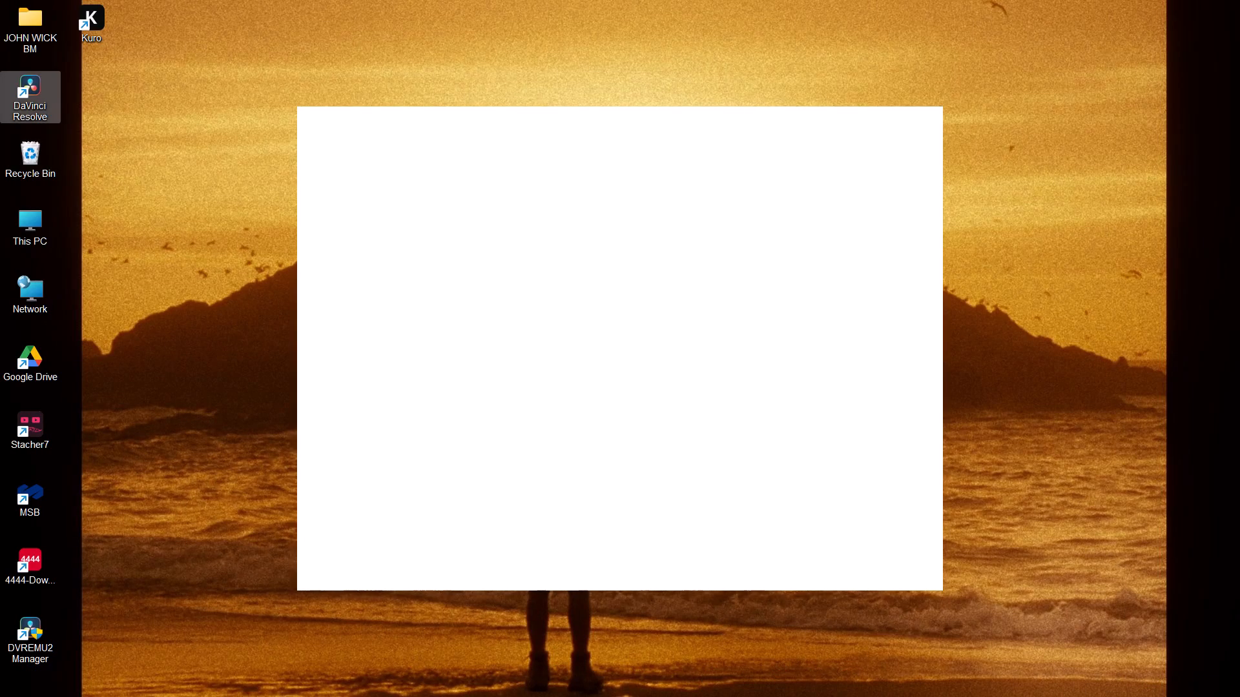
double_click(30, 83)
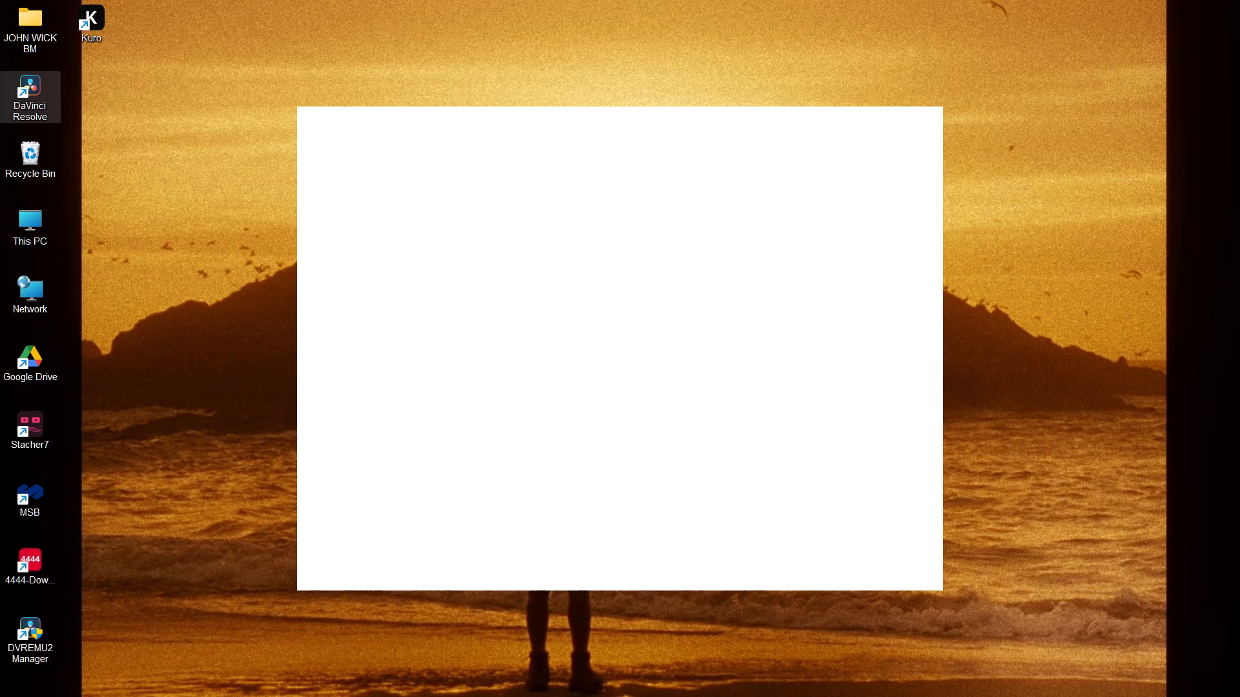
Switch back to the YouTube page in Brave, extend the search query to "the karma theme slowmo telugu" and run it.
left_click(777, 690)
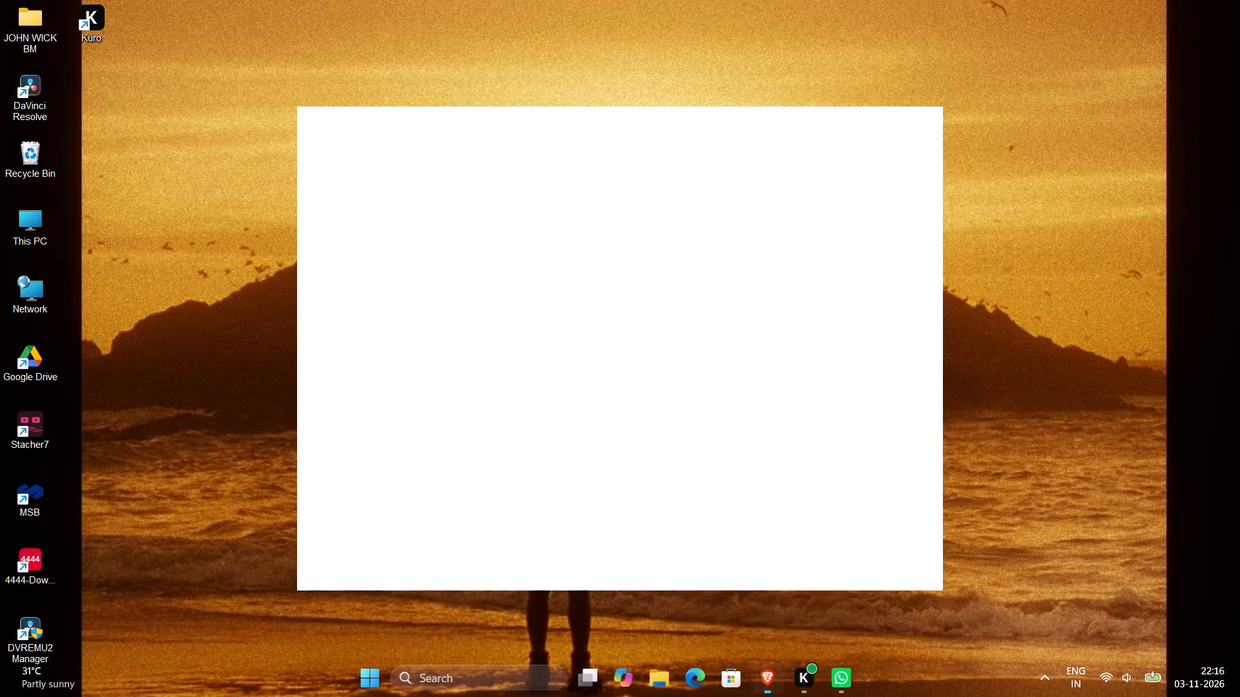
left_click(574, 117)
key("space")
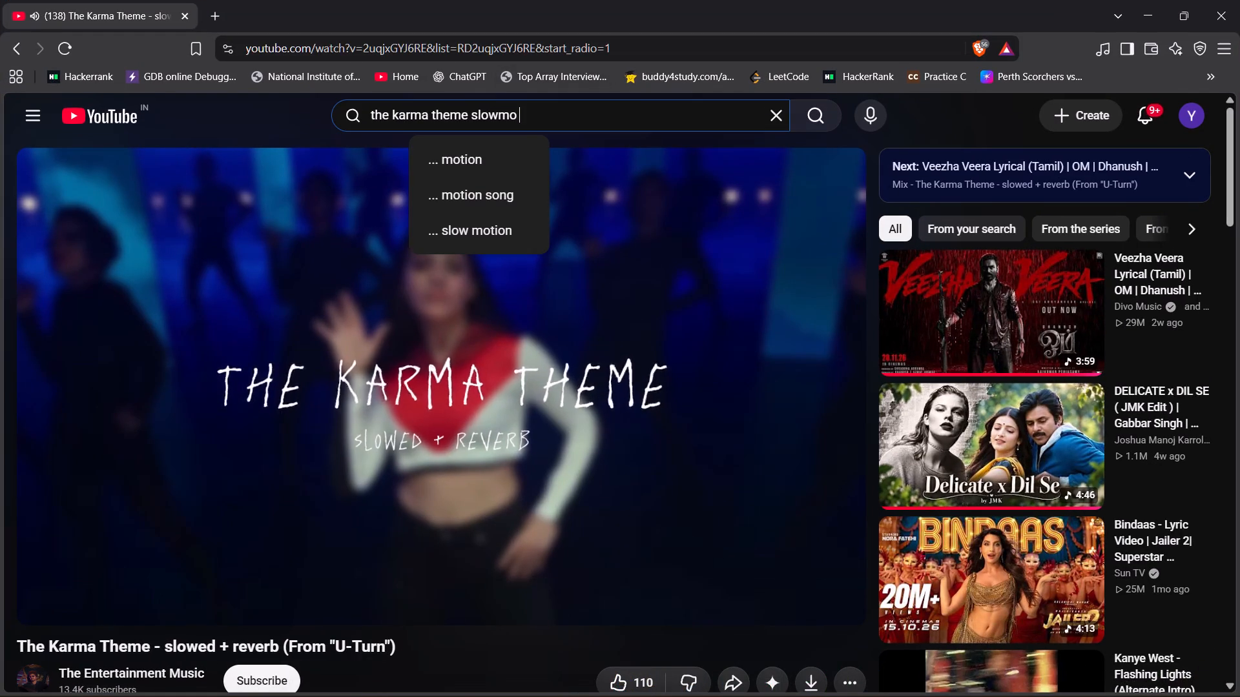
type("telug")
key("u")
key("Return")
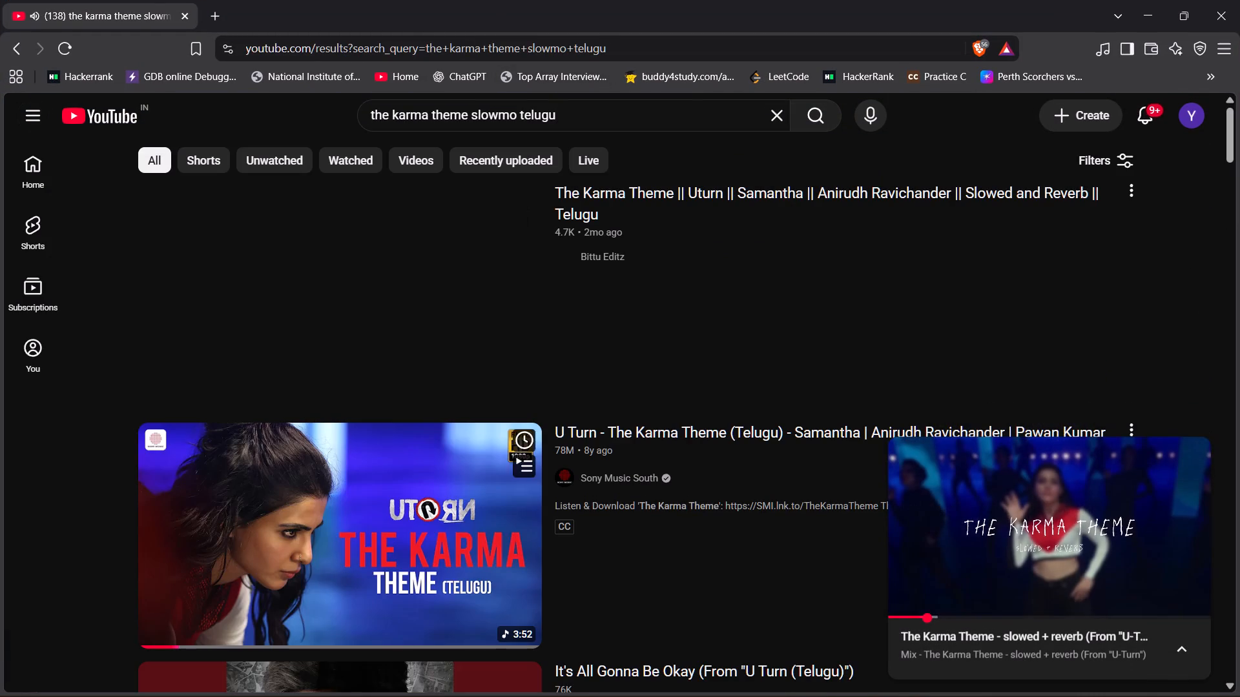
Close the mini player and open the "The Karma Theme || Uturn" Slowed and Reverb Telugu video from Bittu Editz.
left_click(1194, 452)
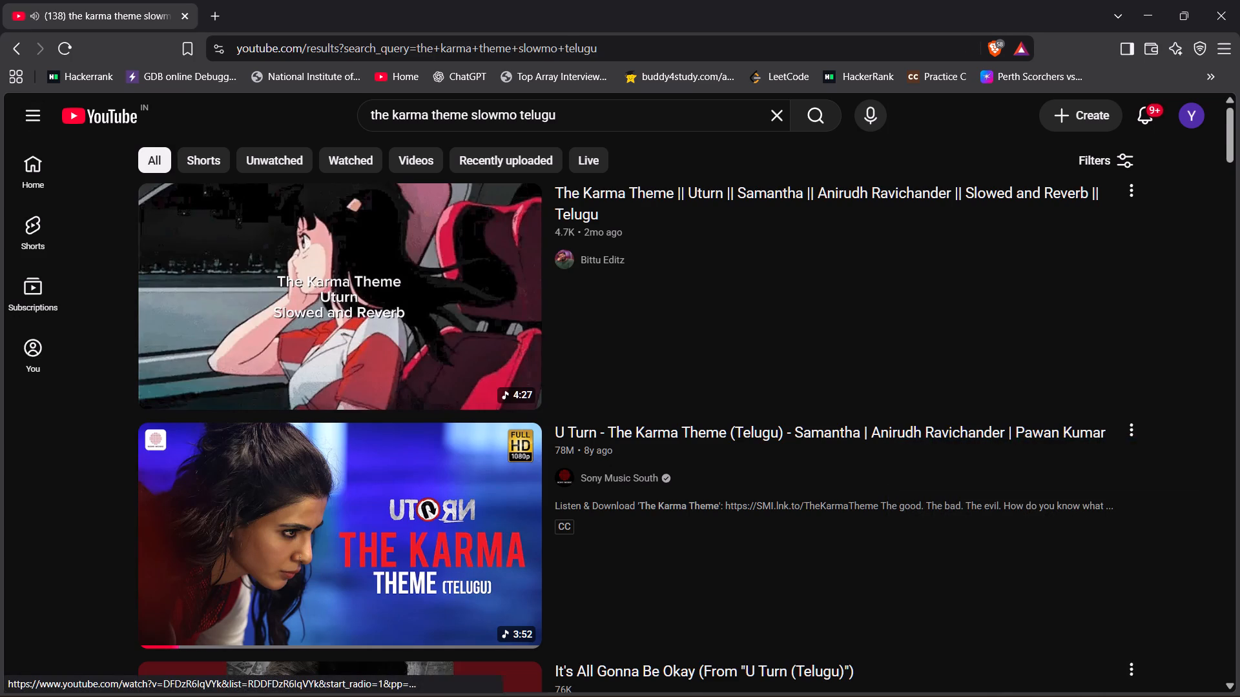
left_click(345, 340)
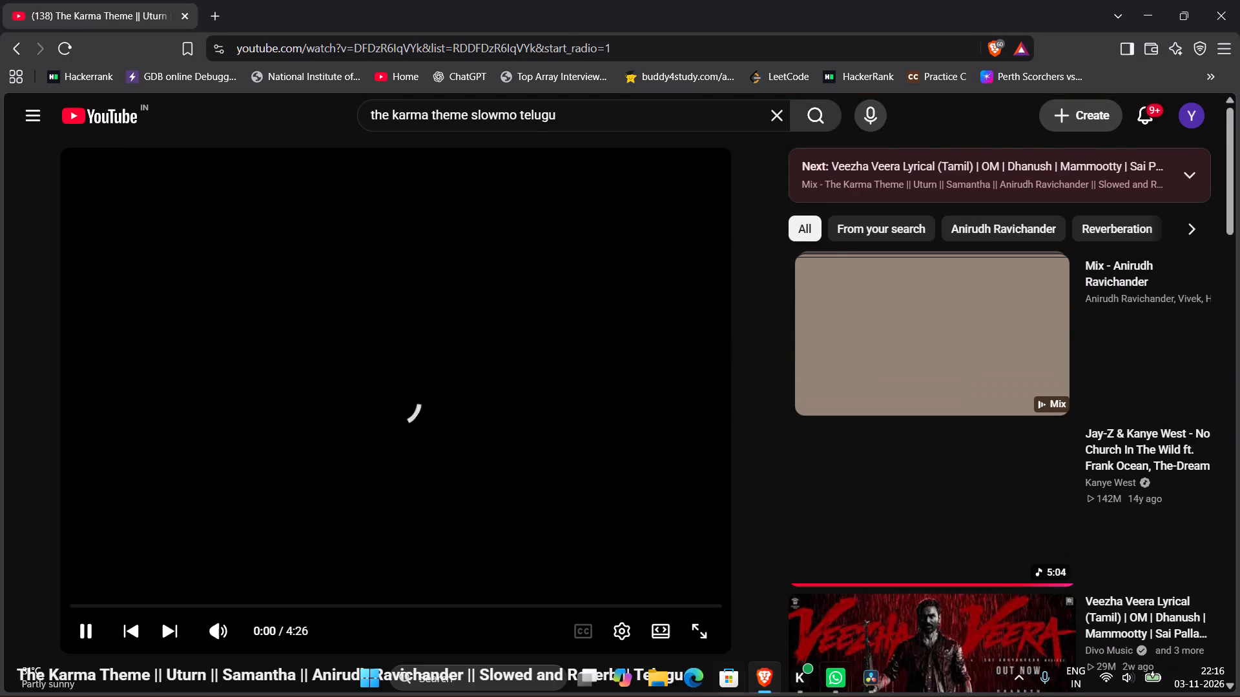
Switch to DaVinci Resolve's project manager and create a new local project named "karma theme".
left_click(1146, 7)
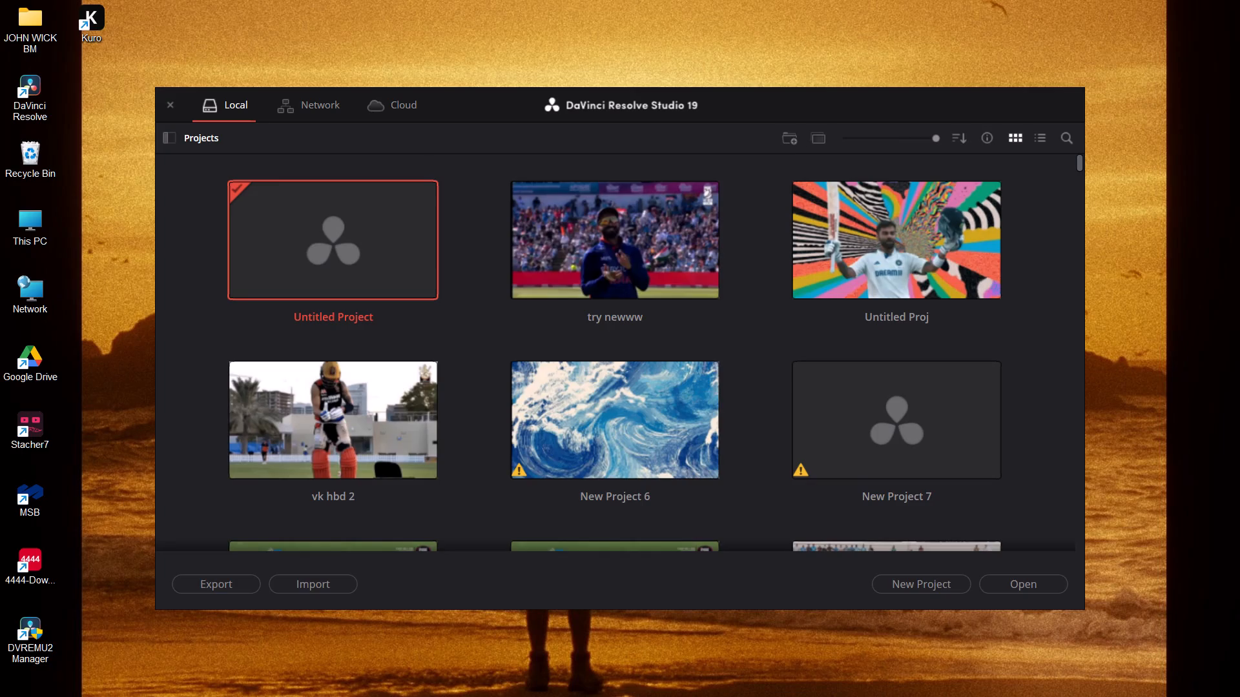
left_click(913, 581)
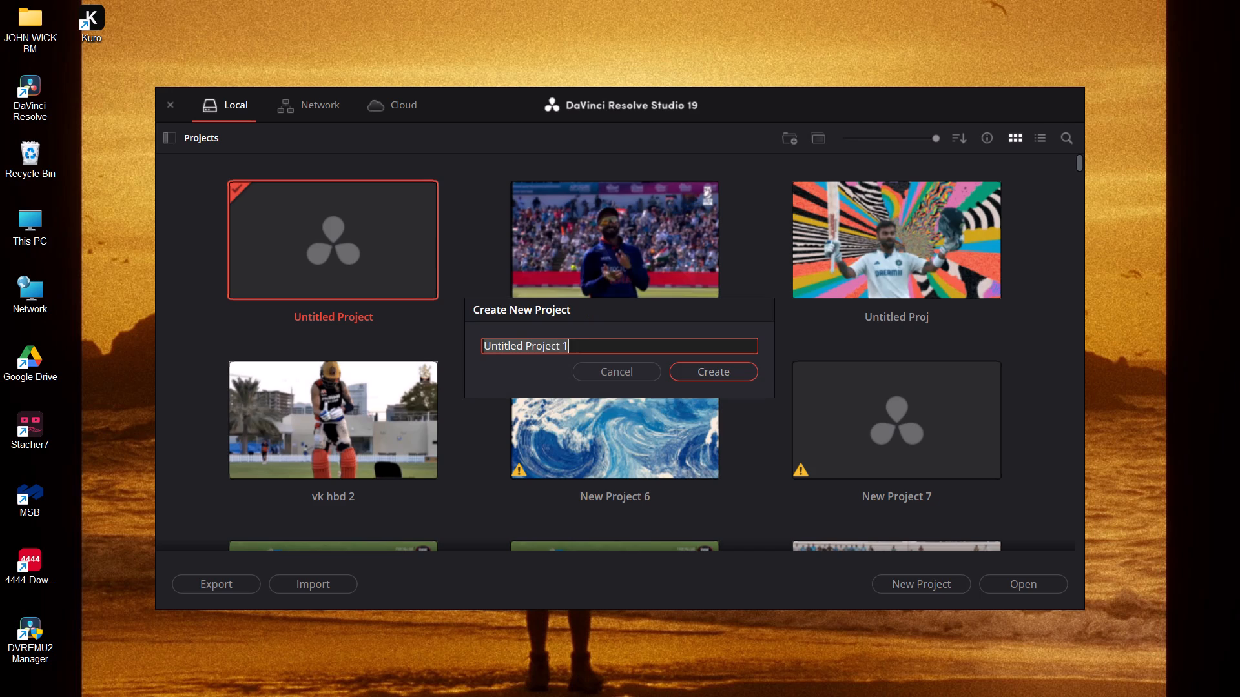
type("karma")
key("space")
type("theme")
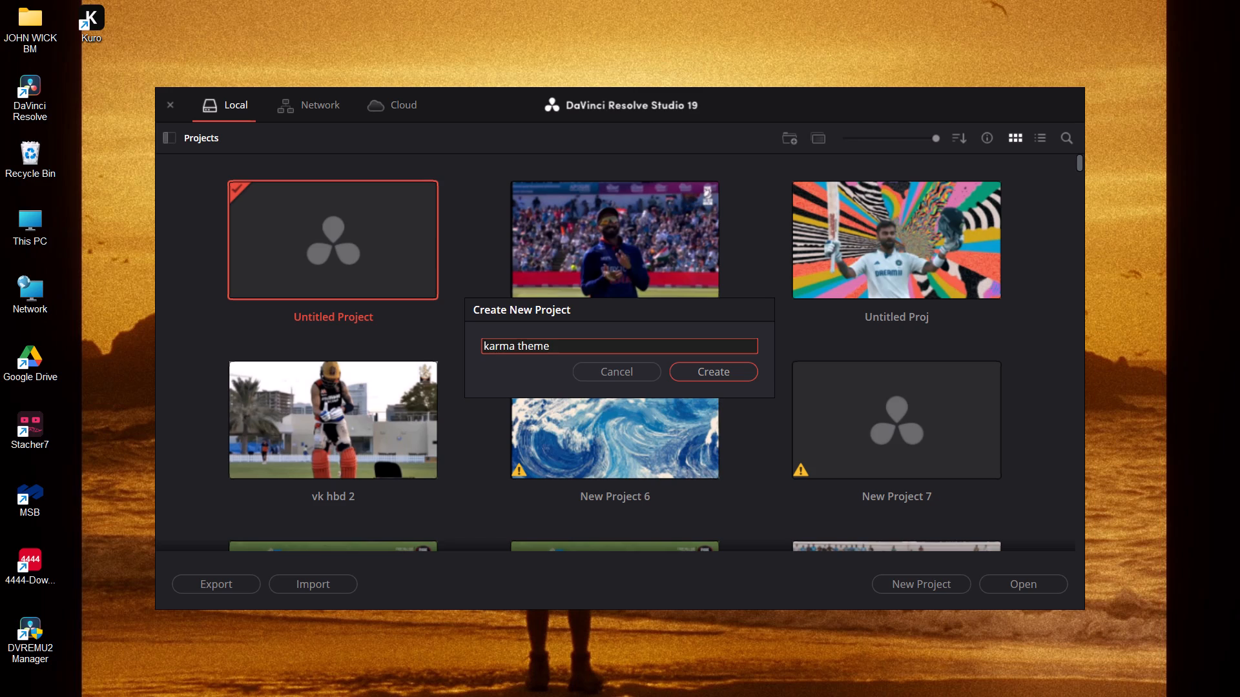
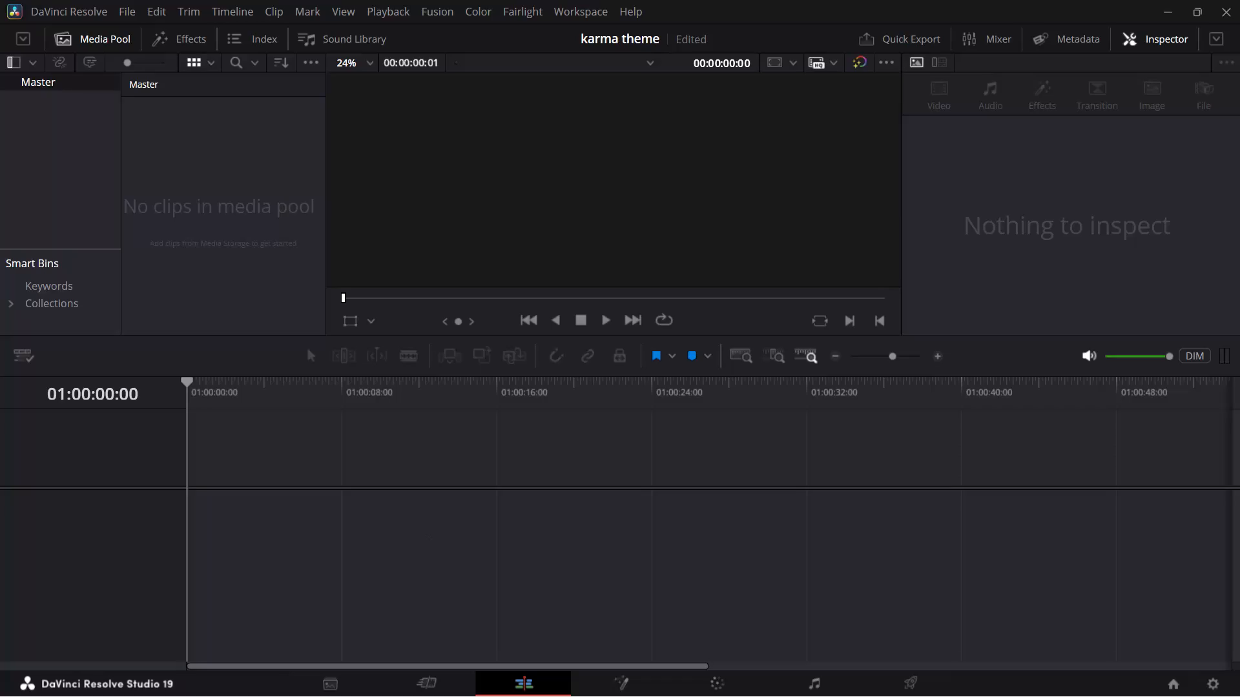
key("ctrl+i")
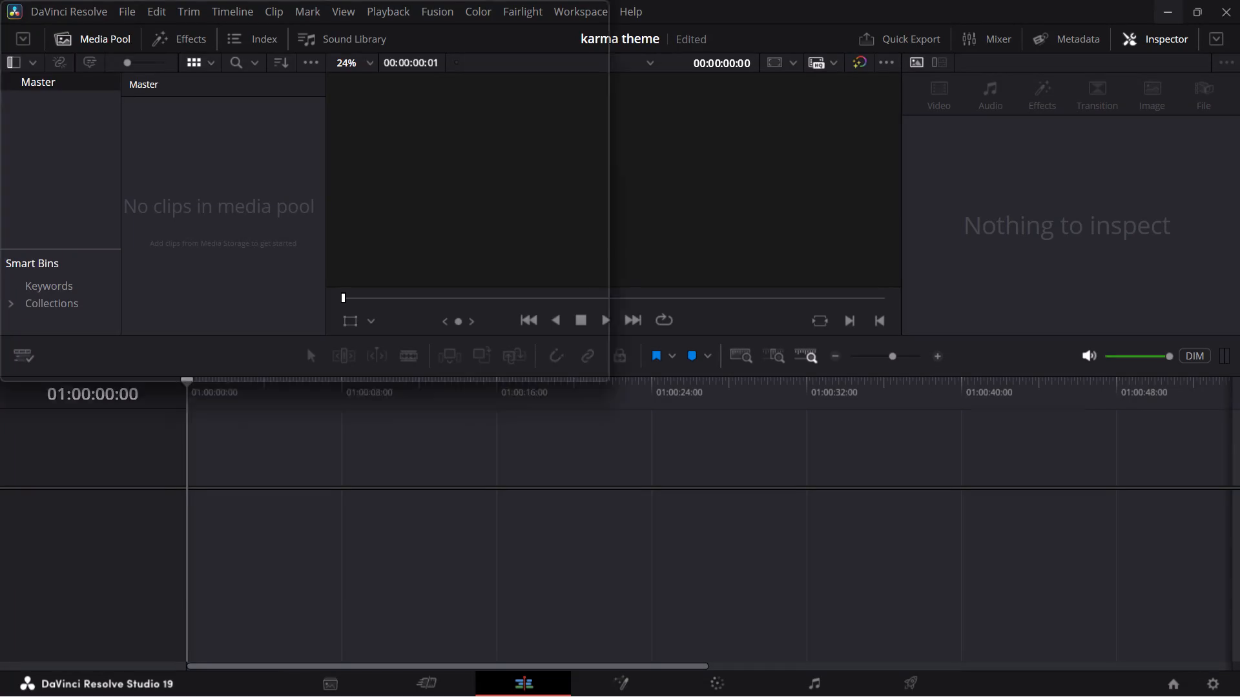
left_click(93, 204)
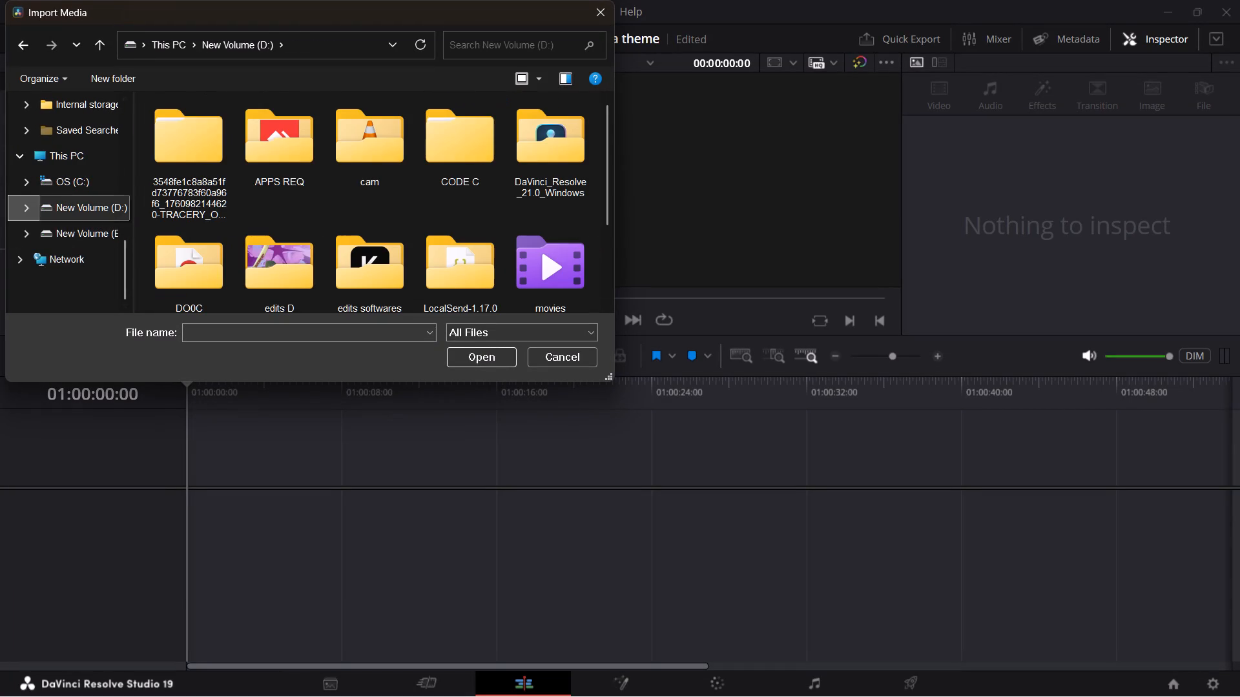
double_click(363, 165)
scroll(227, 172, "down", 2)
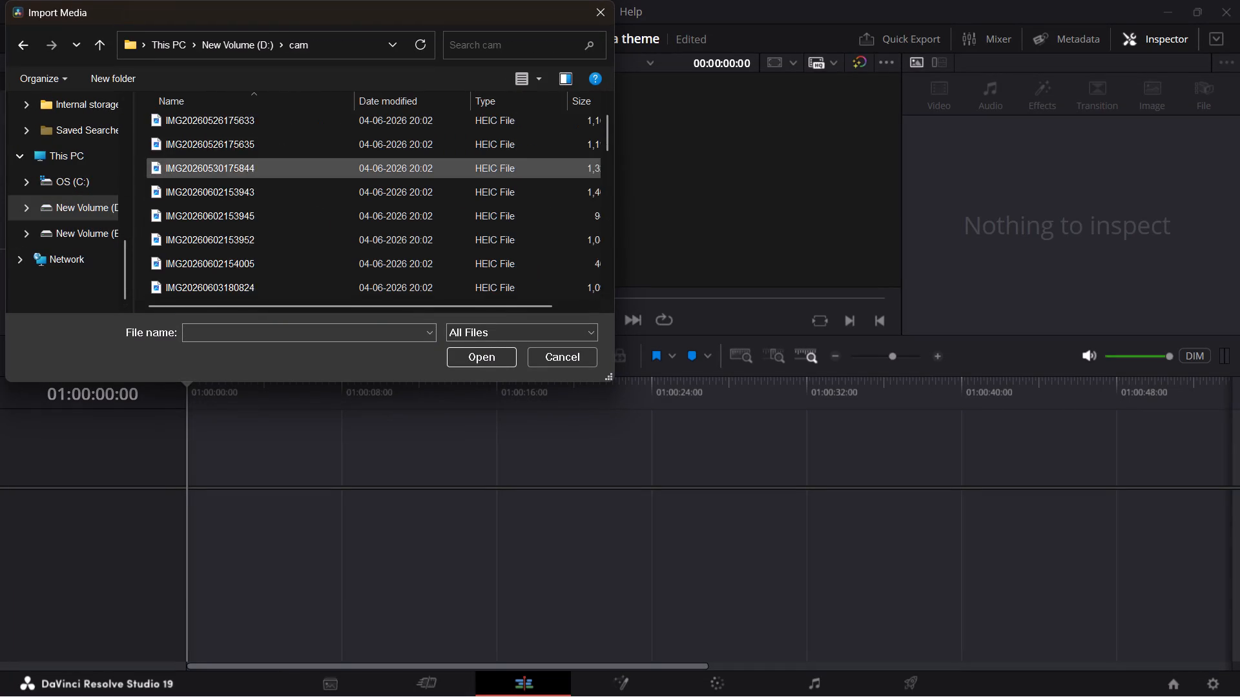
scroll(227, 172, "down", 16)
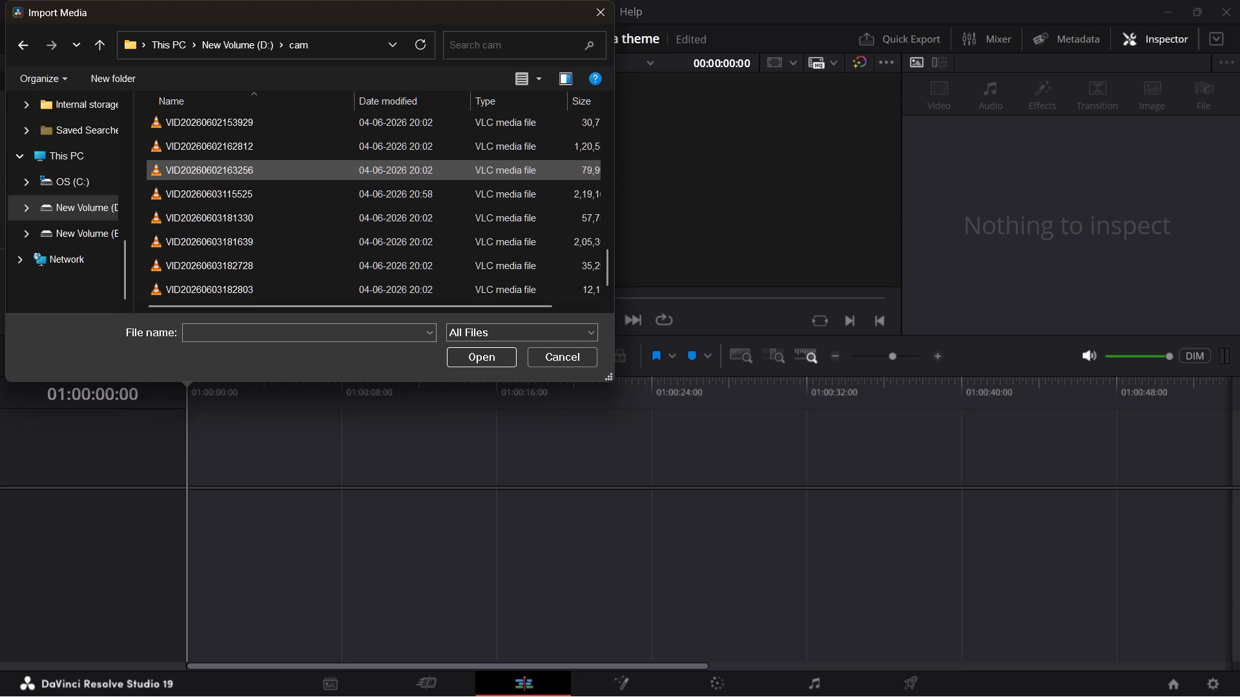
scroll(227, 172, "down", 11)
scroll(227, 172, "up", 6)
scroll(227, 172, "down", 1)
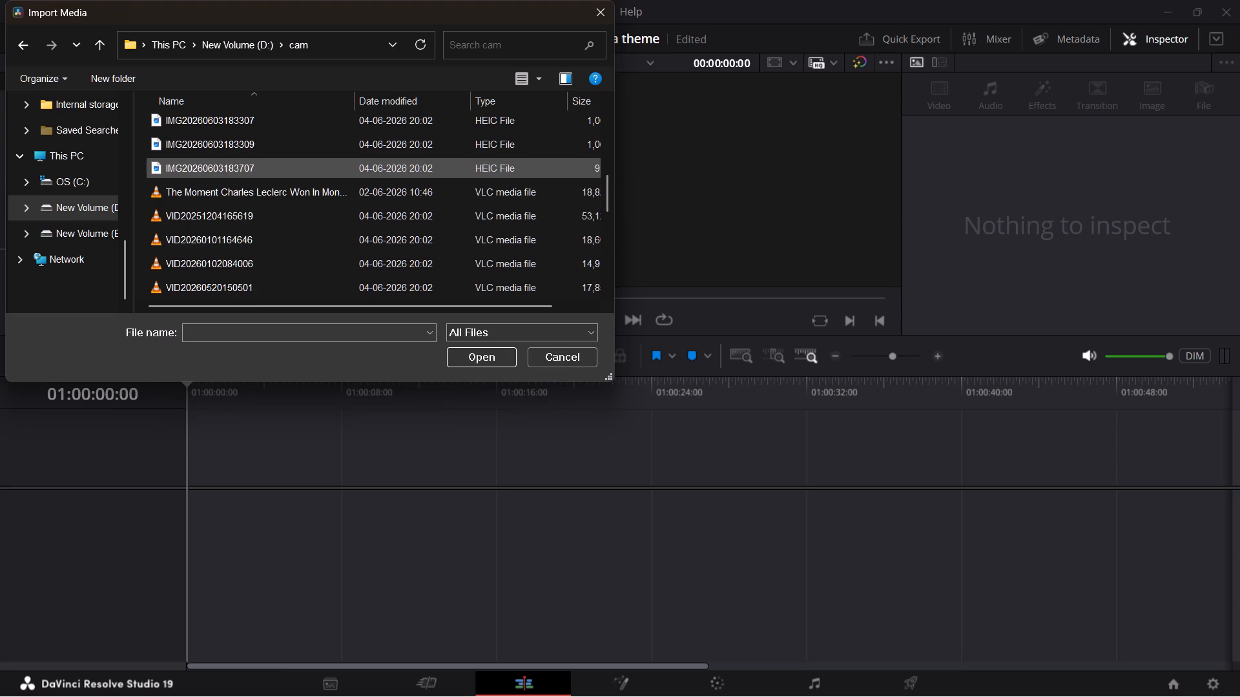
scroll(227, 172, "down", 1)
scroll(227, 172, "up", 1)
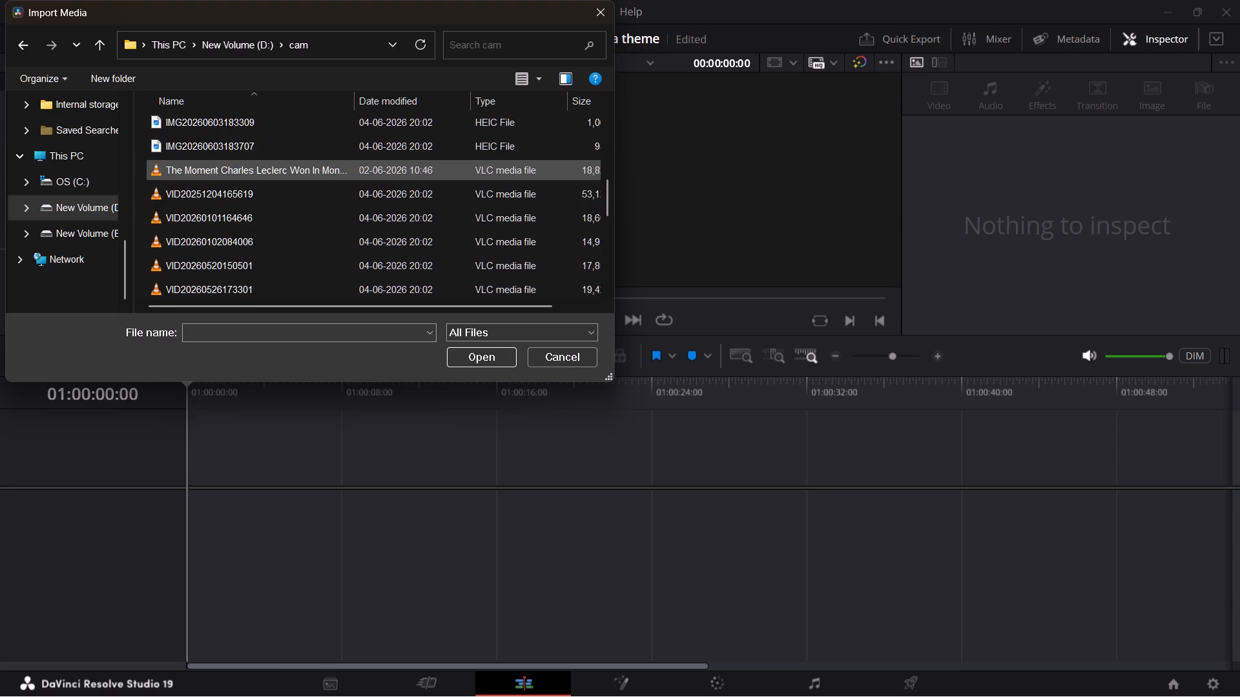
left_click(227, 194)
scroll(280, 251, "down", 1)
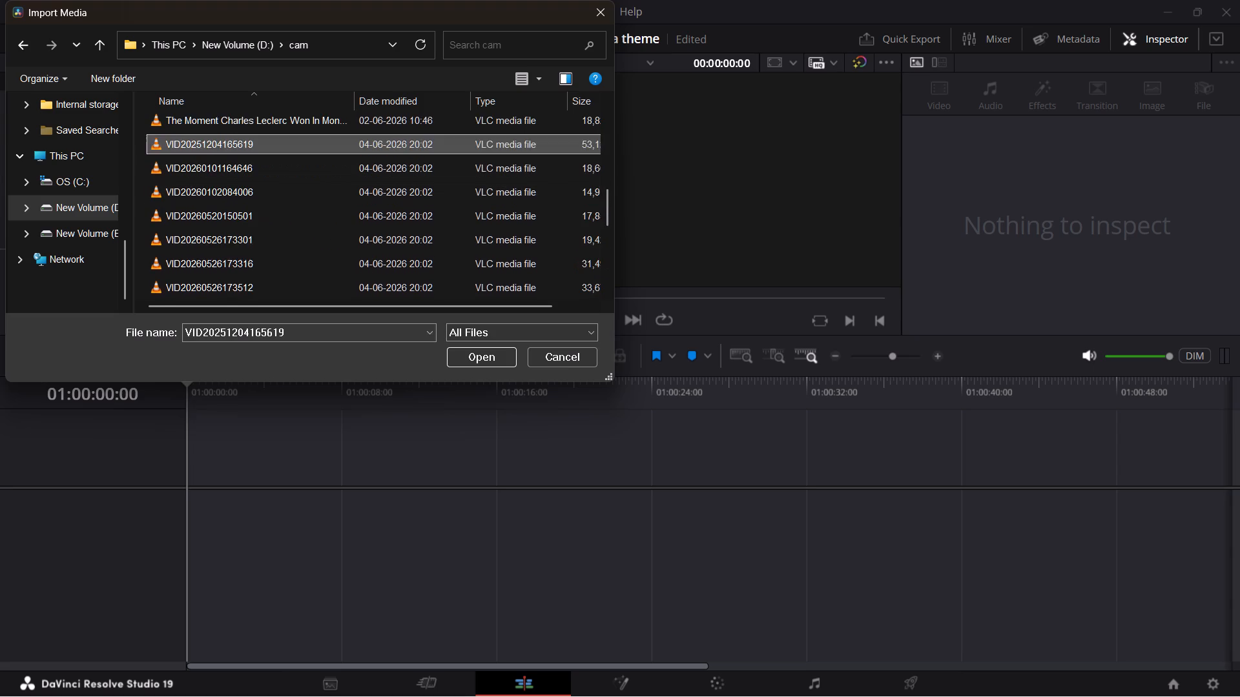
scroll(280, 251, "down", 7)
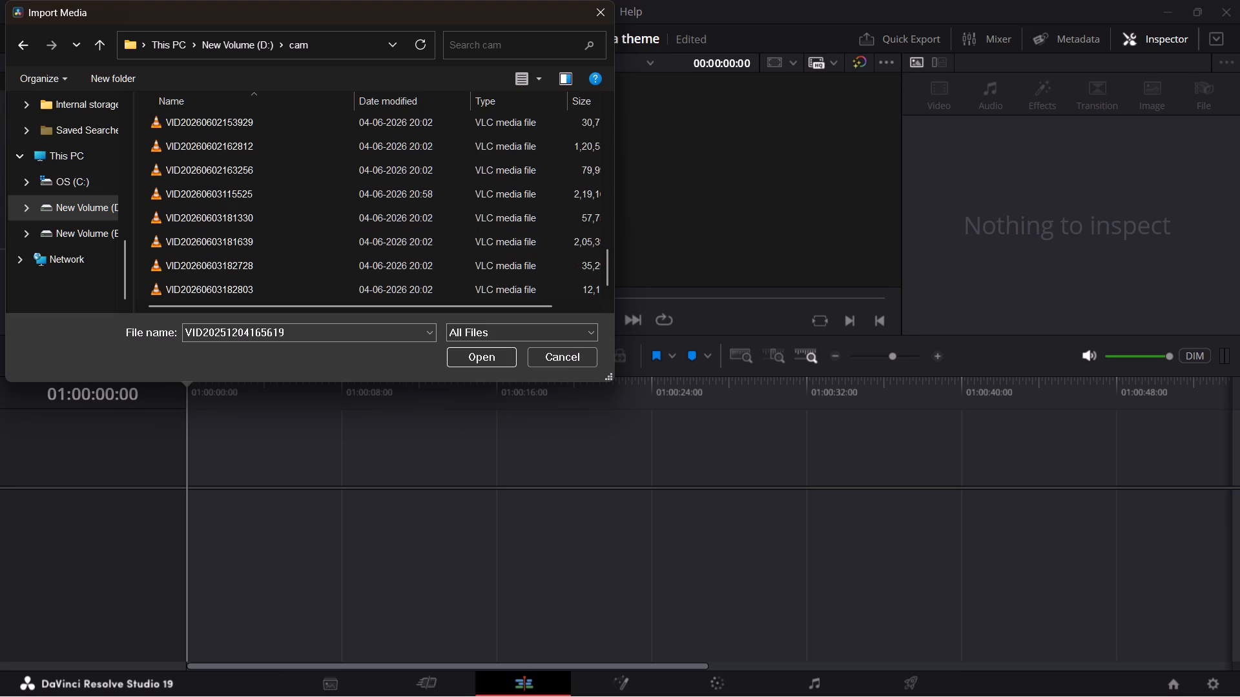
left_click(276, 284, "ctrl+shift")
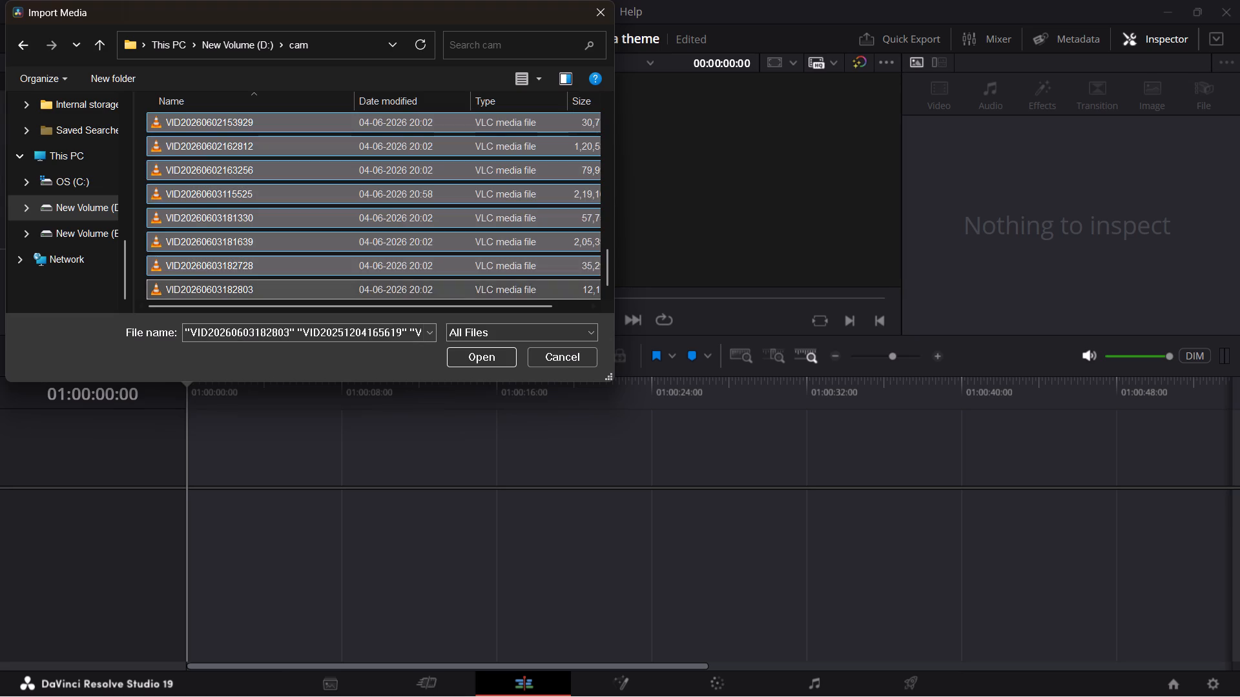
left_click(497, 354)
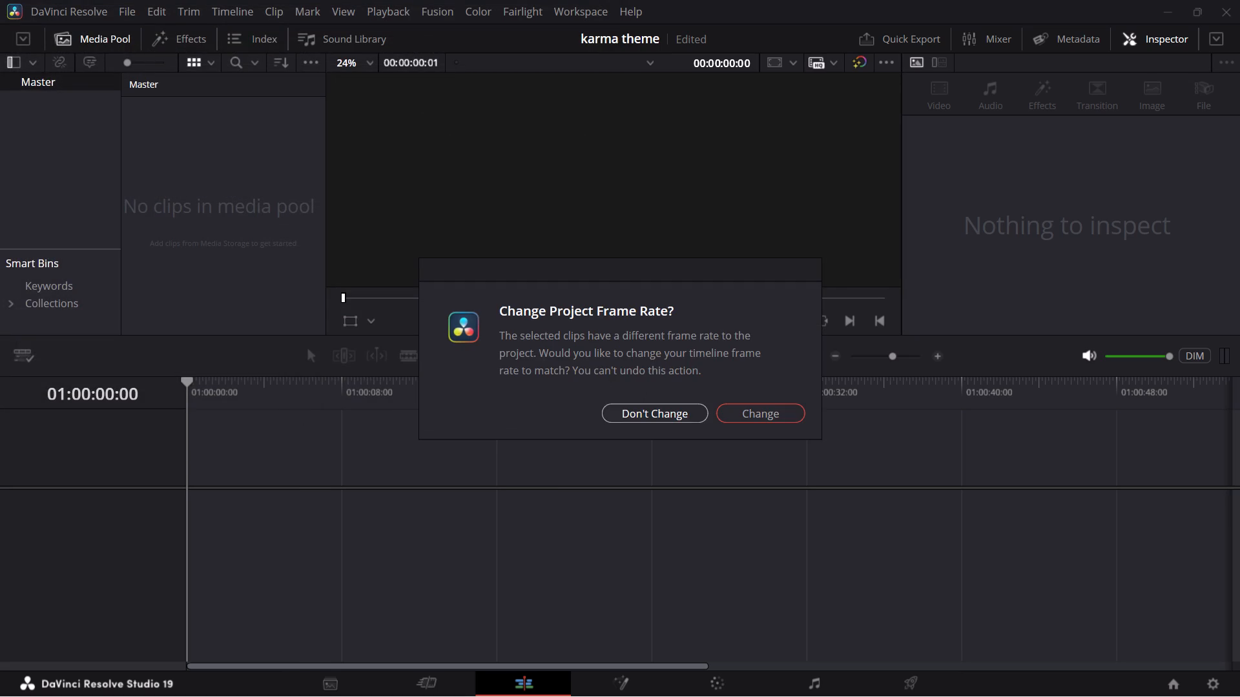
left_click(678, 410)
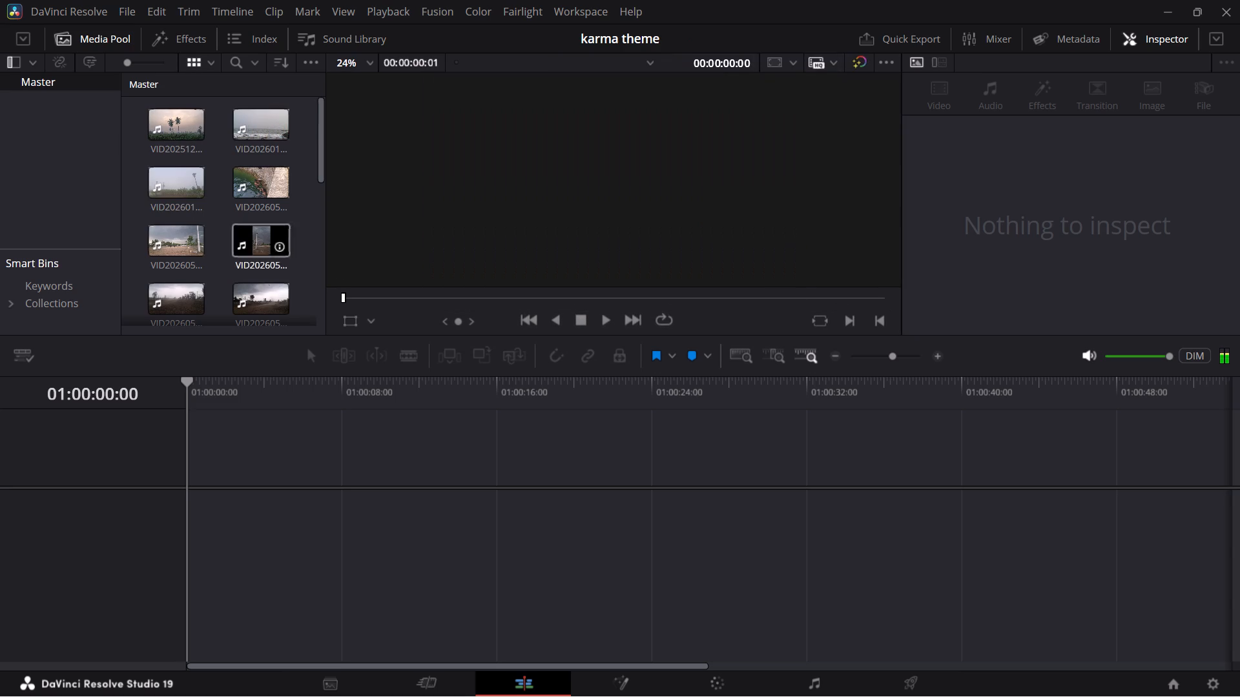
left_click_drag(258, 132, 212, 512)
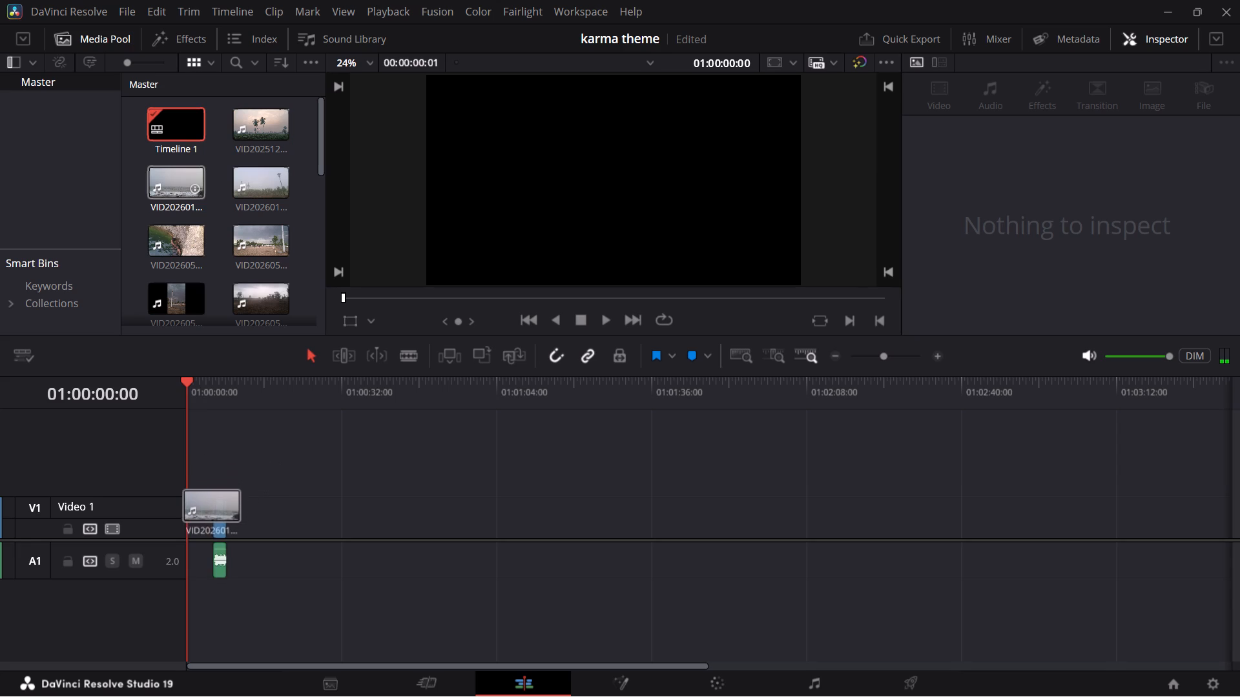
left_click_drag(212, 512, 191, 516)
left_click(229, 482)
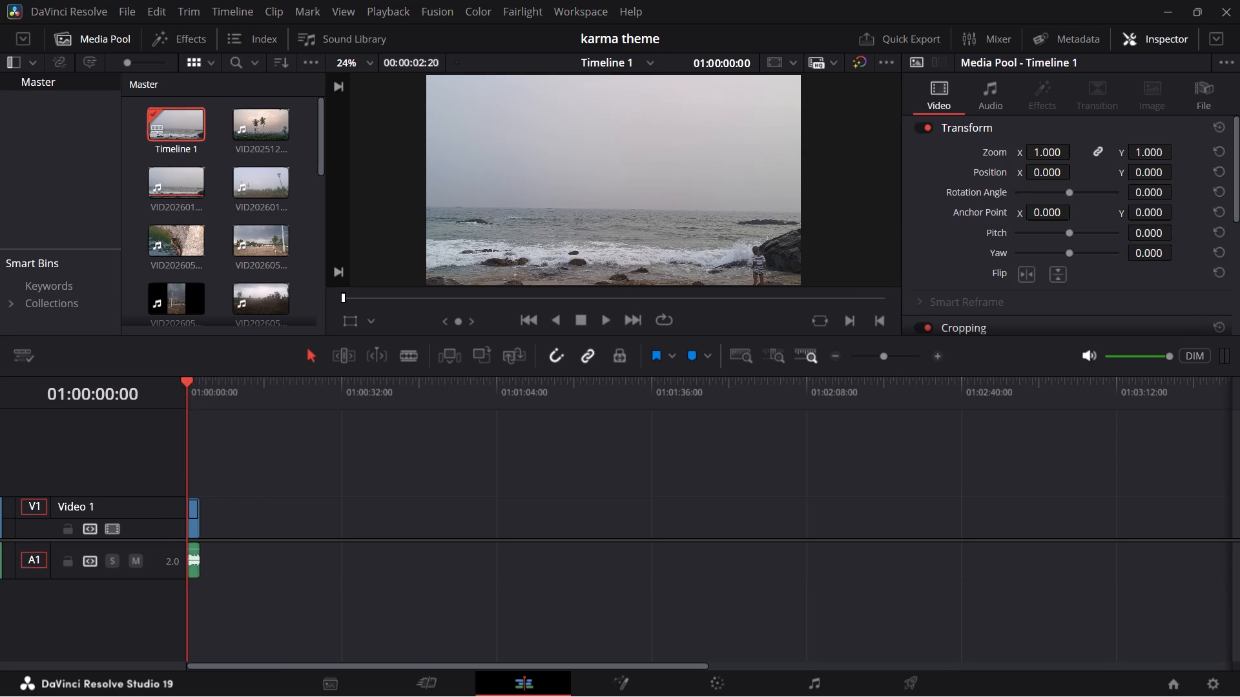
Mute audio track A1, play the beach clip through twice to review it, and return the playhead to the start.
triple_click(937, 358)
double_click(937, 358)
left_click(867, 465)
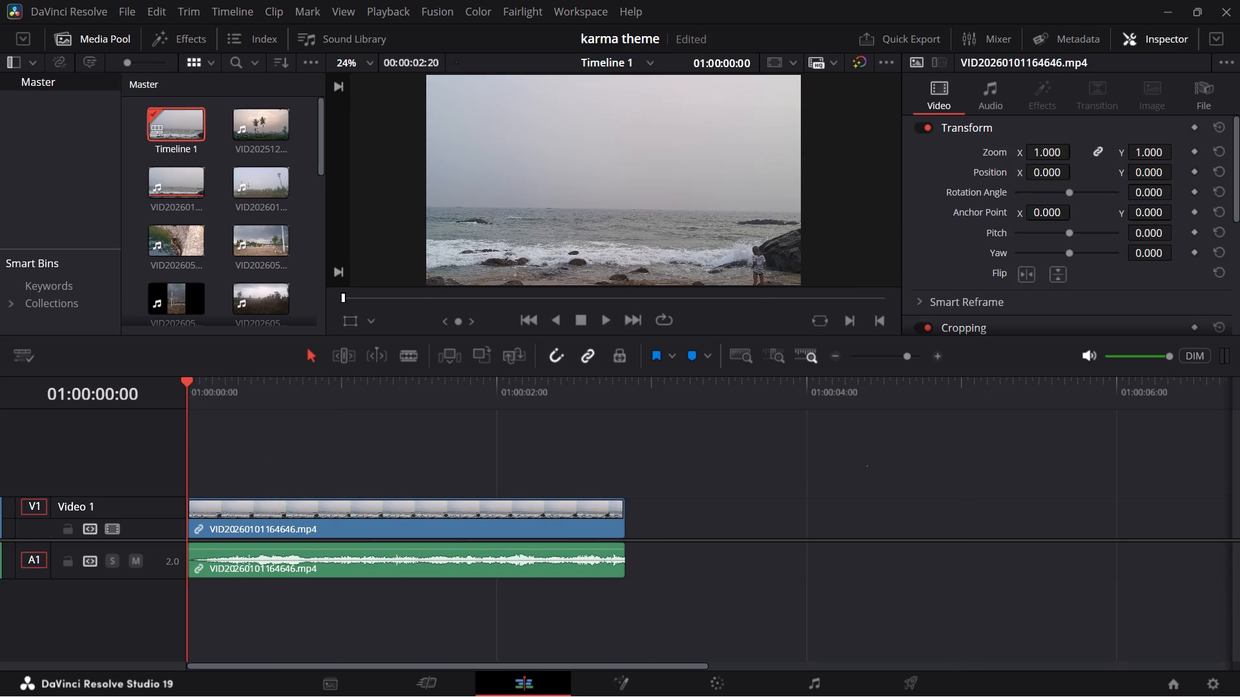
left_click(137, 564)
left_click(396, 439)
key("space")
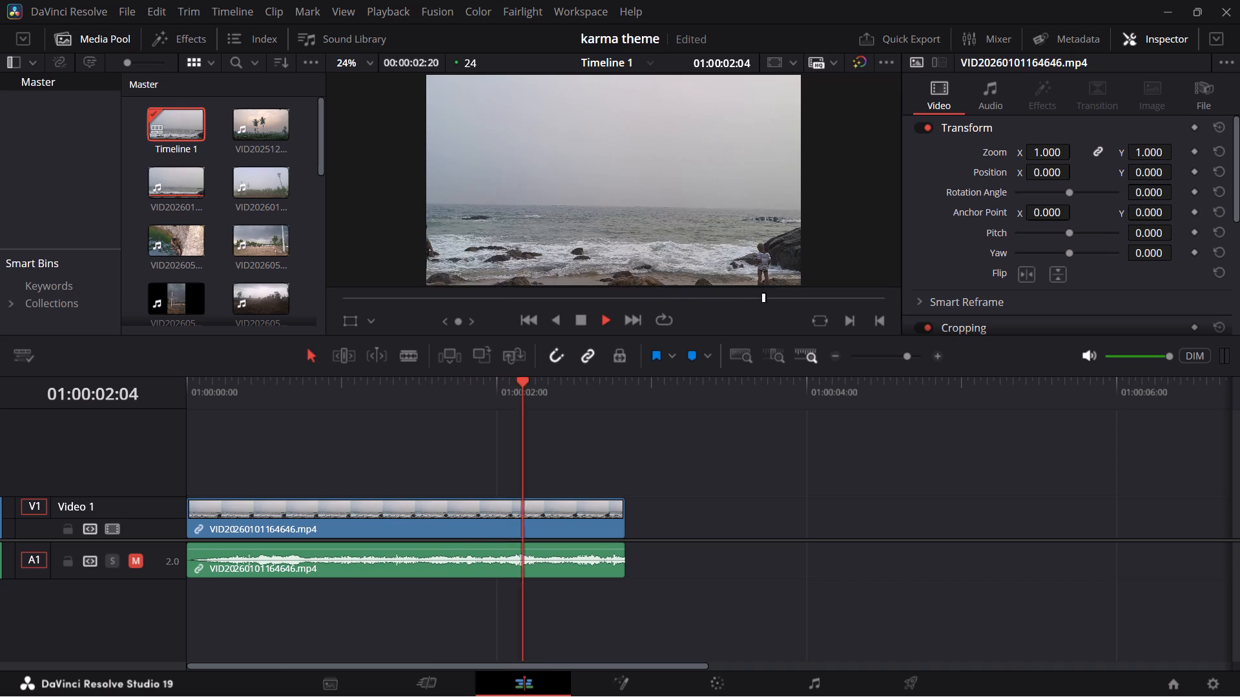
key("space")
left_click_drag(192, 390, 176, 390)
key("space")
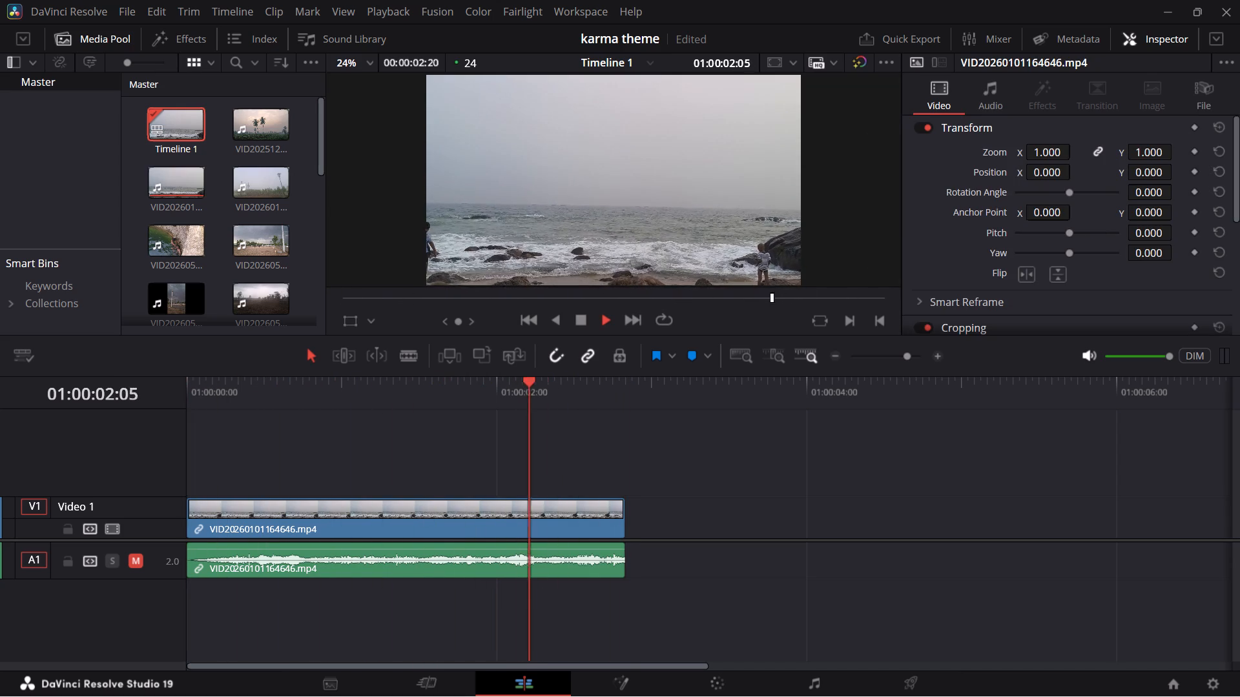
key("space")
left_click(279, 394)
left_click_drag(278, 394, 112, 409)
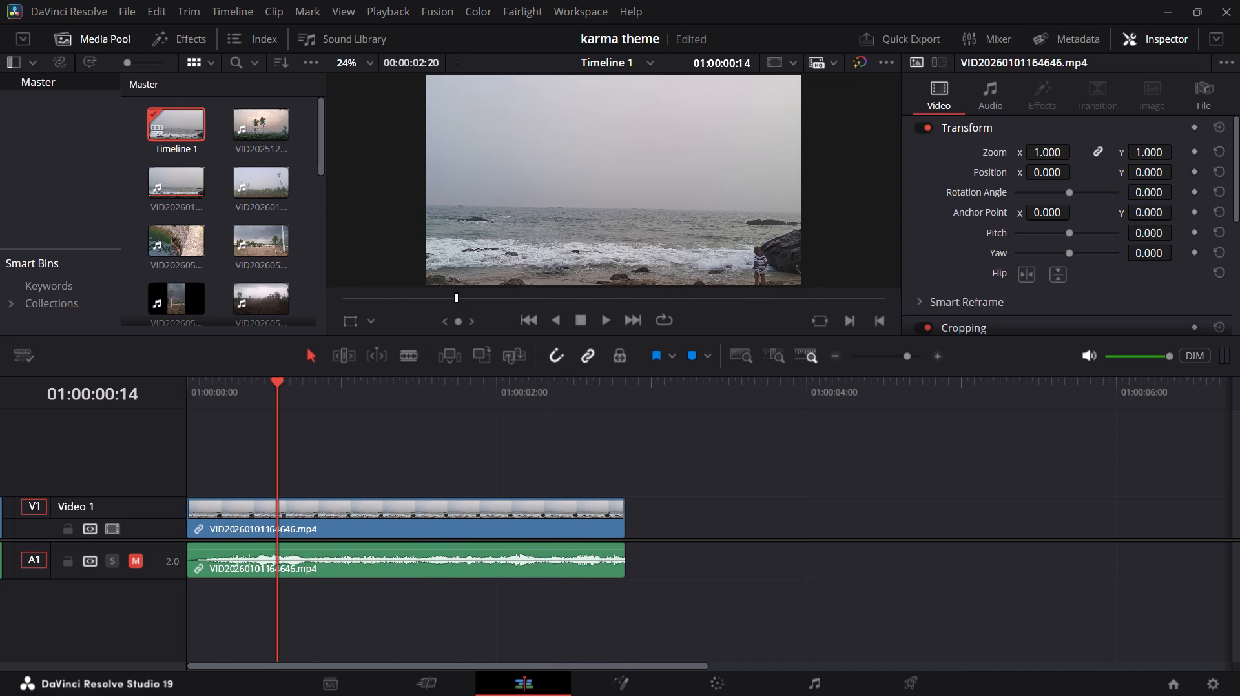
left_click_drag(209, 381, 161, 383)
Delete only the beach clip's audio by temporarily locking the Video 1 track, and unmute track A1.
left_click(409, 530)
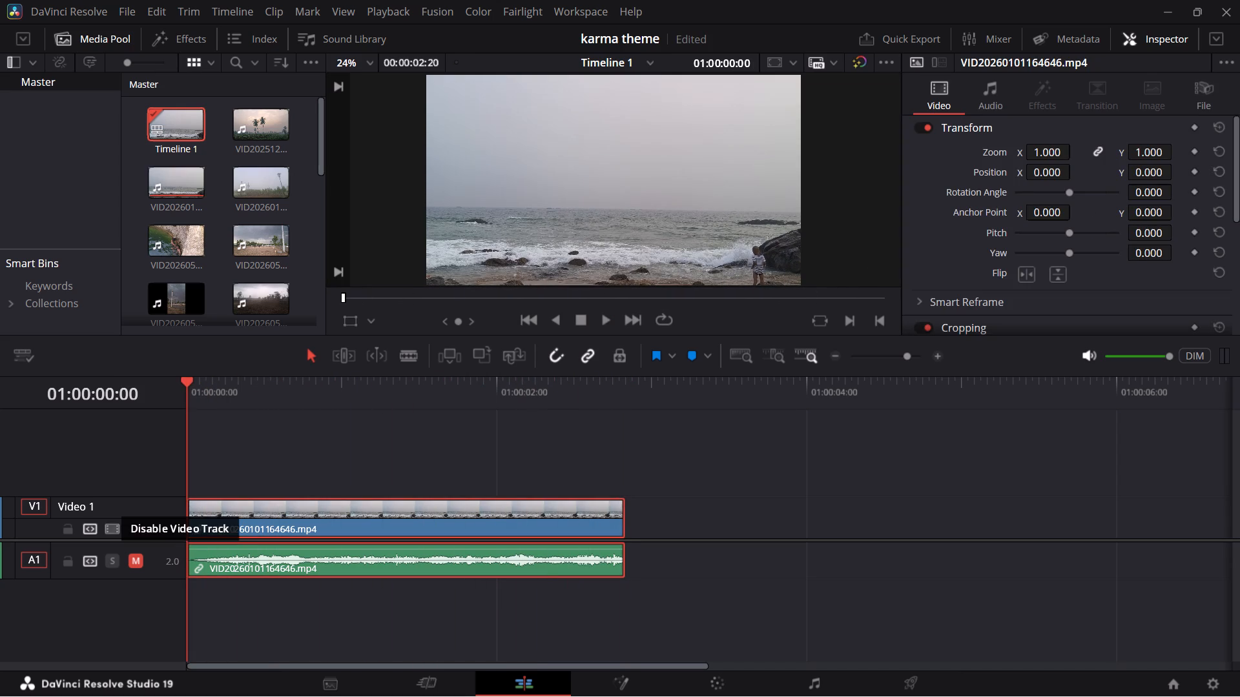
left_click(70, 523)
key("BackSpace")
left_click(67, 523)
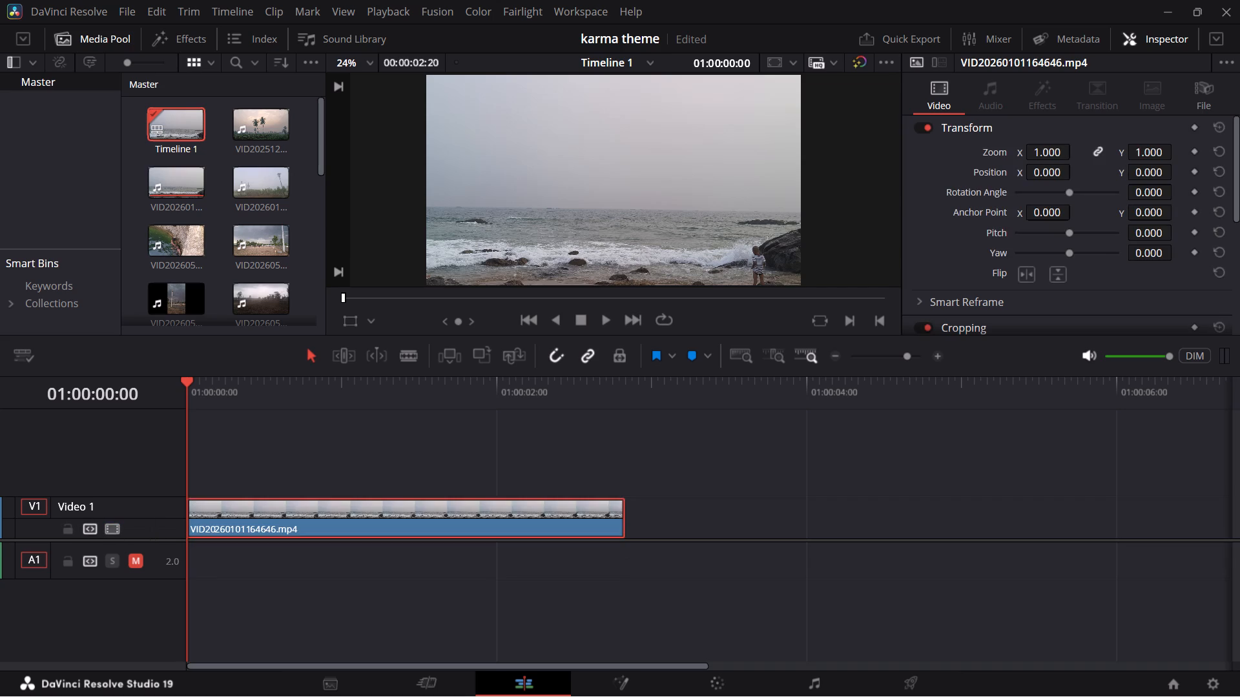
left_click(138, 562)
left_click(353, 566)
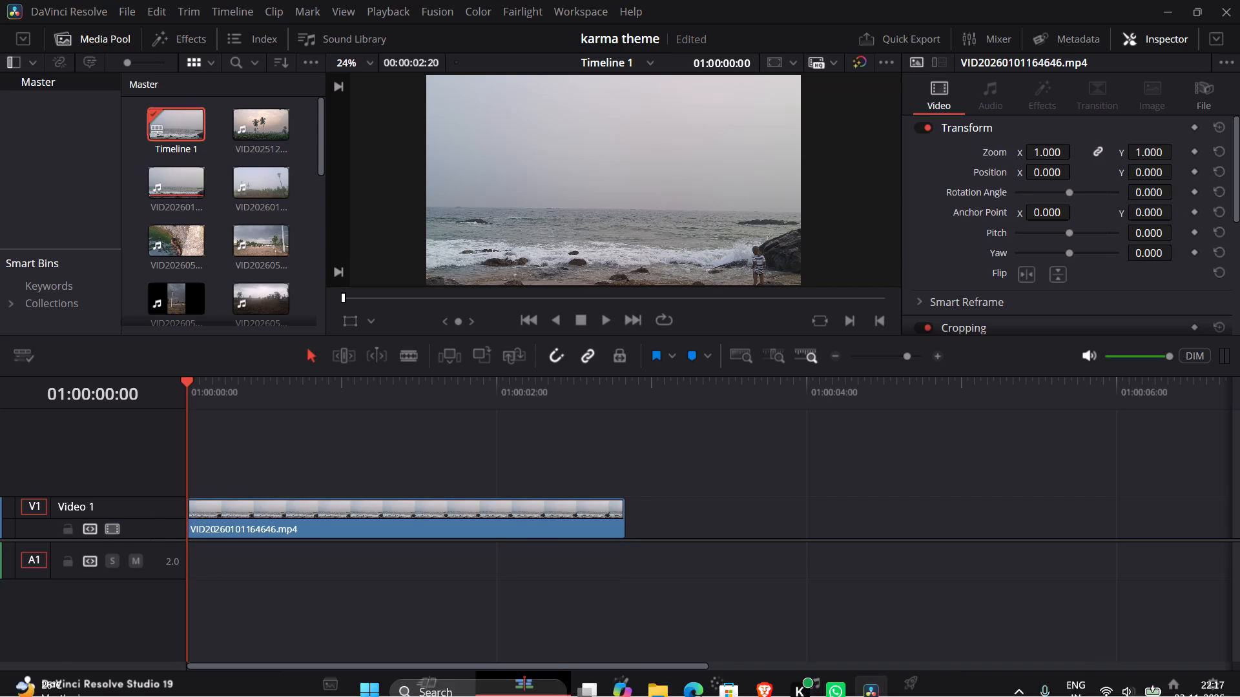
Switch to the Color page and apply the Film Look Creator effect to node 01 of the beach clip.
left_click(690, 585)
left_click(716, 666)
left_click(703, 682)
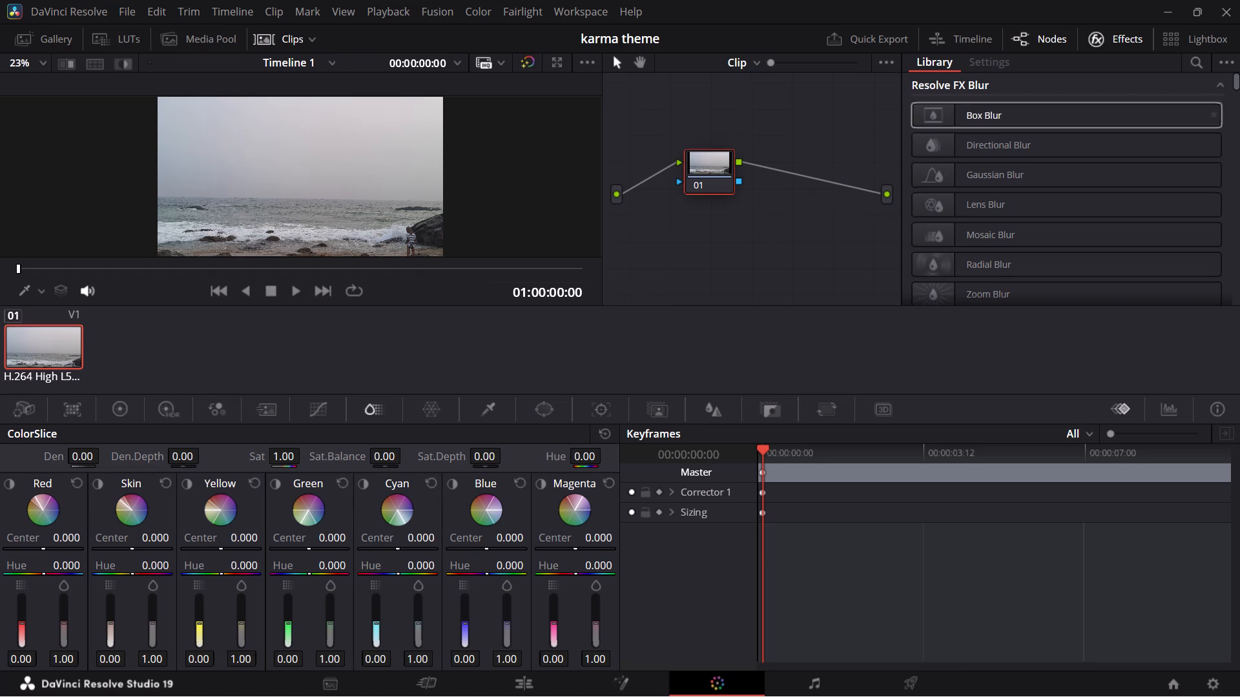
scroll(940, 175, "down", 18)
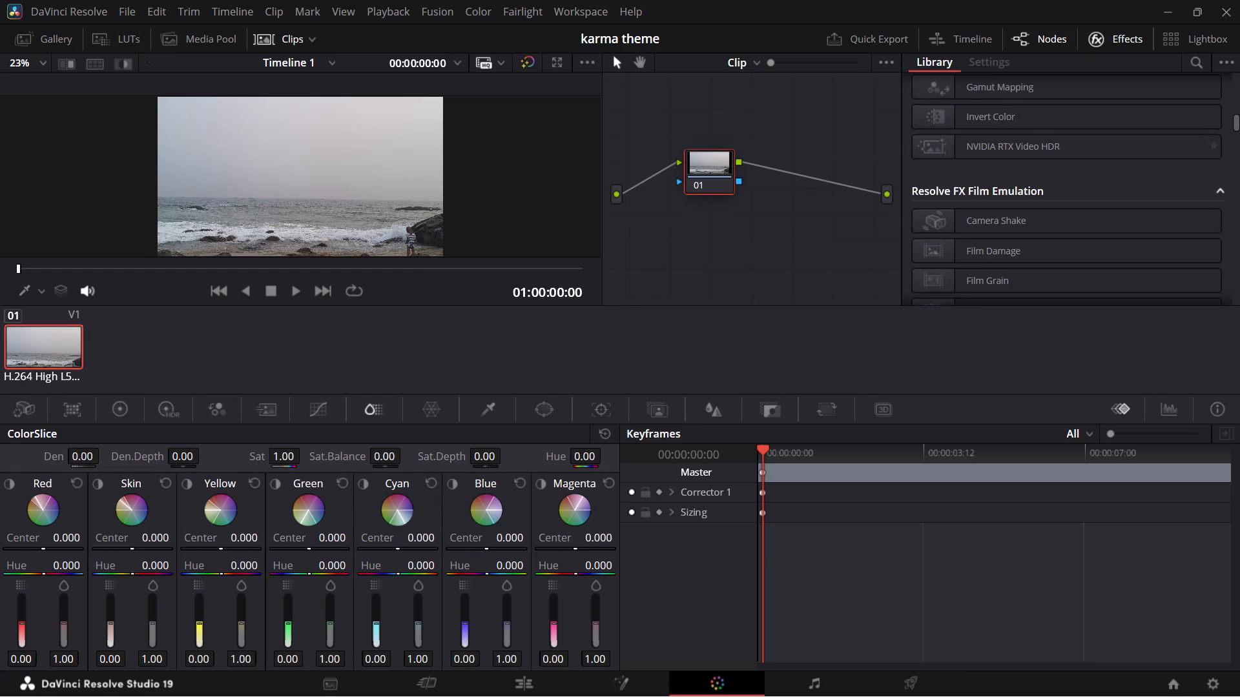
scroll(964, 178, "down", 5)
scroll(973, 165, "up", 1)
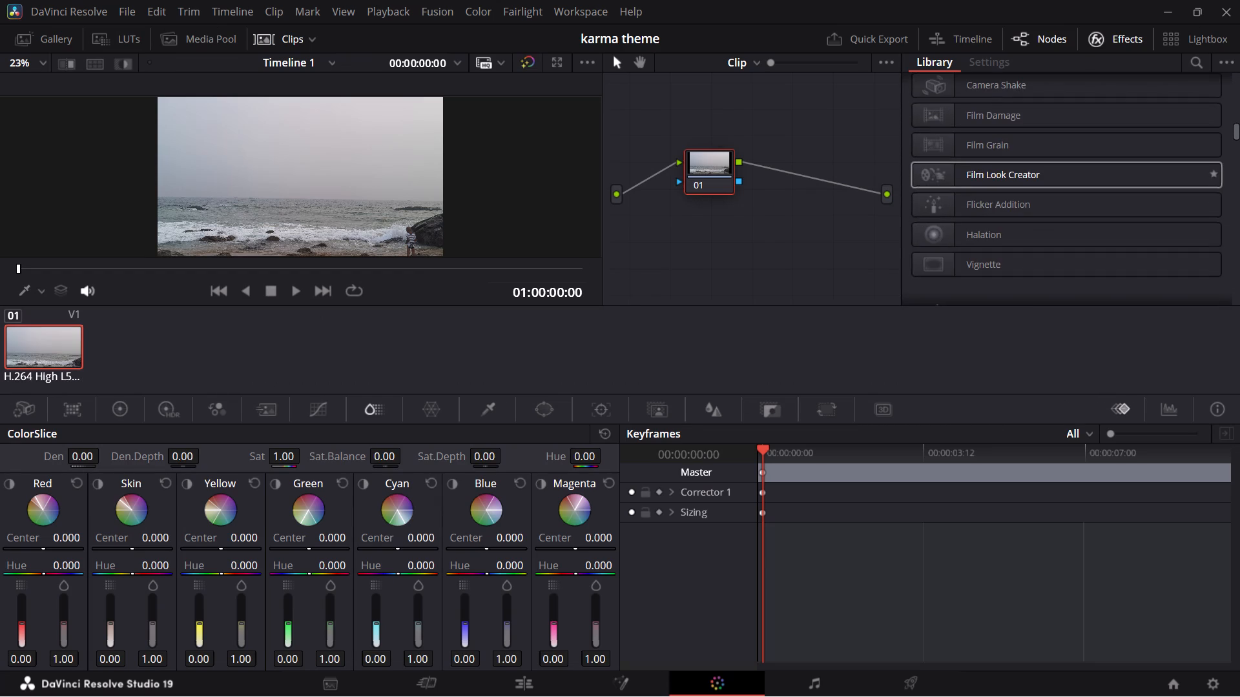
left_click_drag(996, 179, 714, 186)
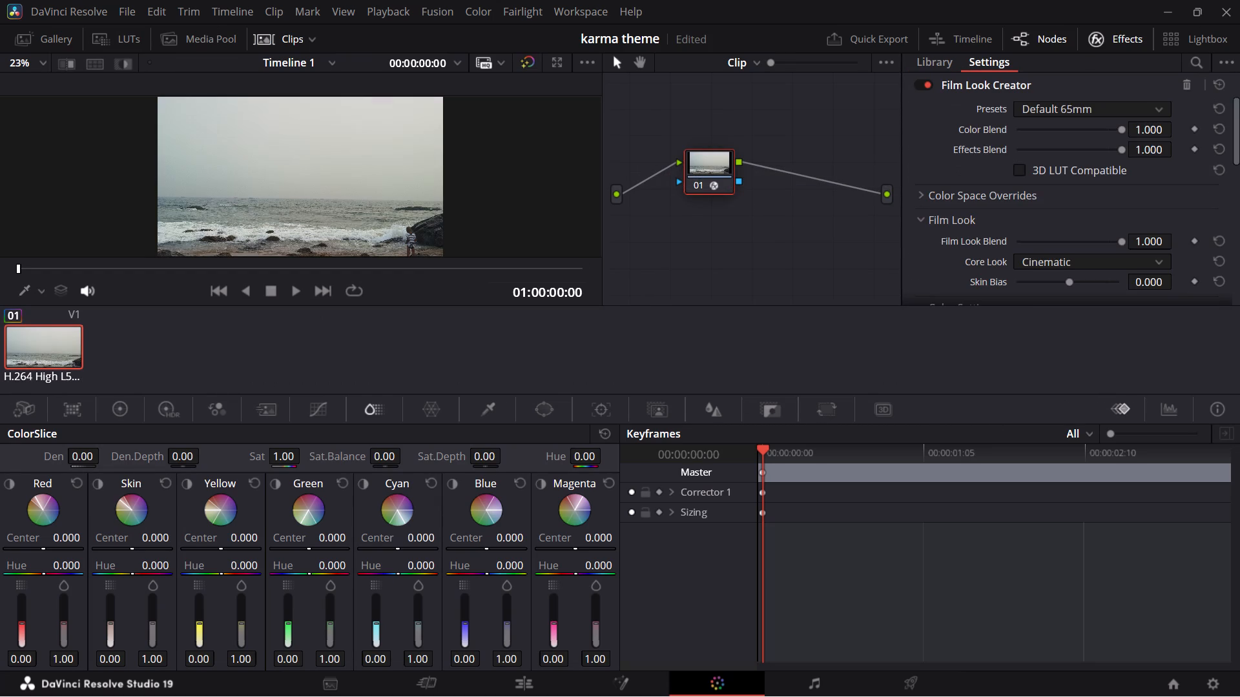
Preview the Film Look Creator presets, such as Cinematic, and stay with Default 65mm.
left_click(1115, 106)
left_click(1077, 161)
left_click(1083, 105)
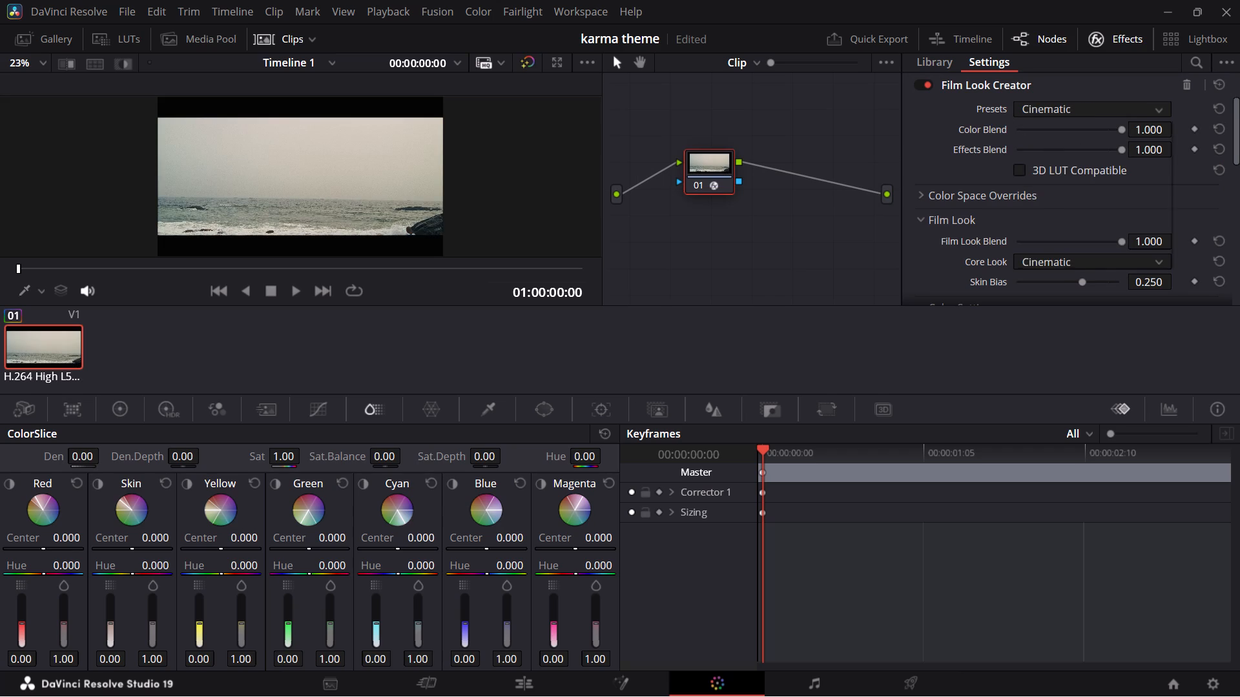
left_click(1082, 122)
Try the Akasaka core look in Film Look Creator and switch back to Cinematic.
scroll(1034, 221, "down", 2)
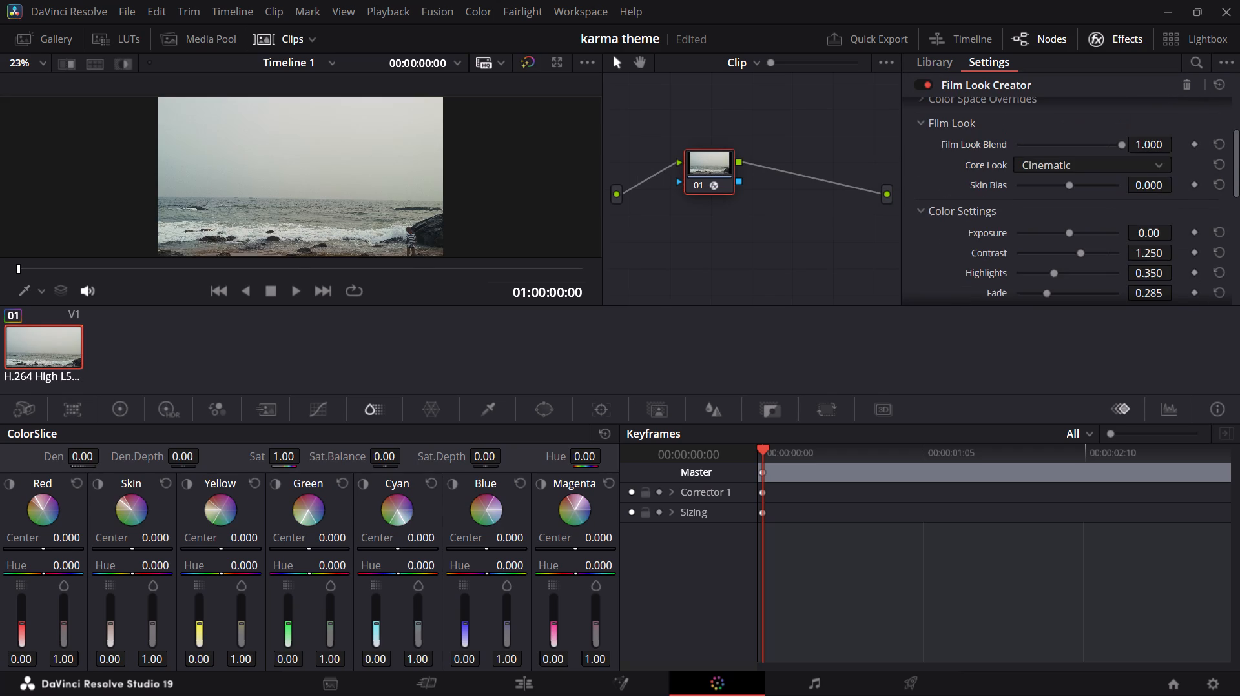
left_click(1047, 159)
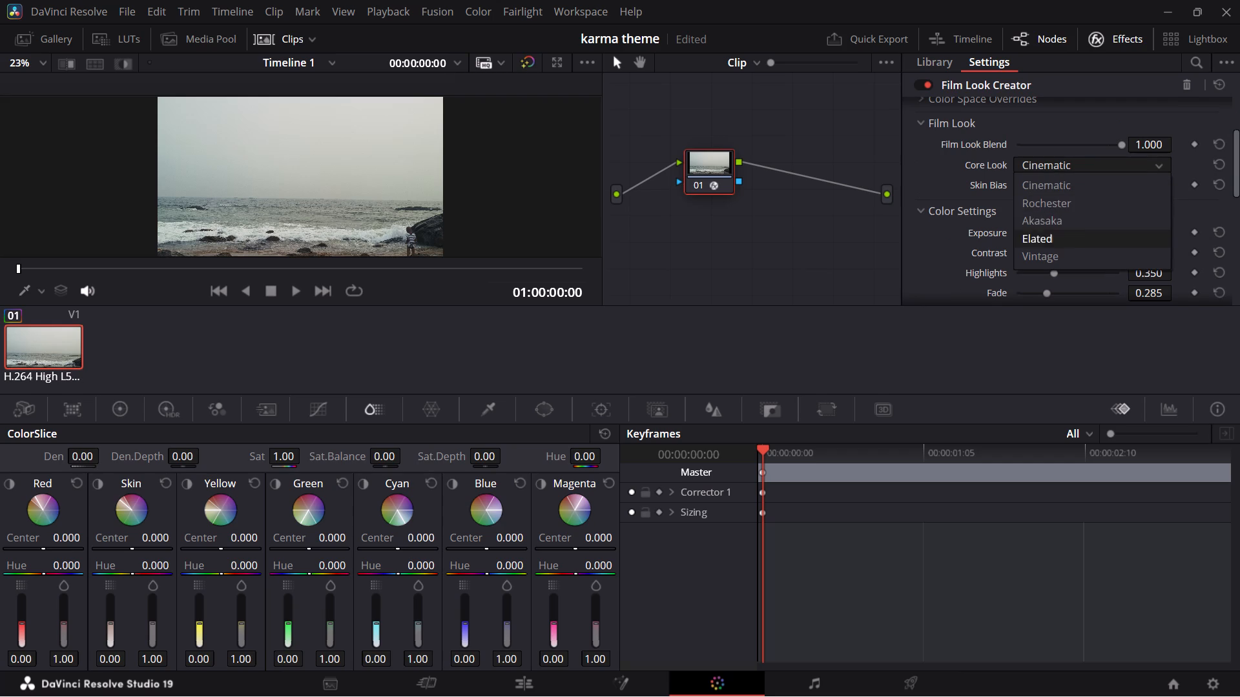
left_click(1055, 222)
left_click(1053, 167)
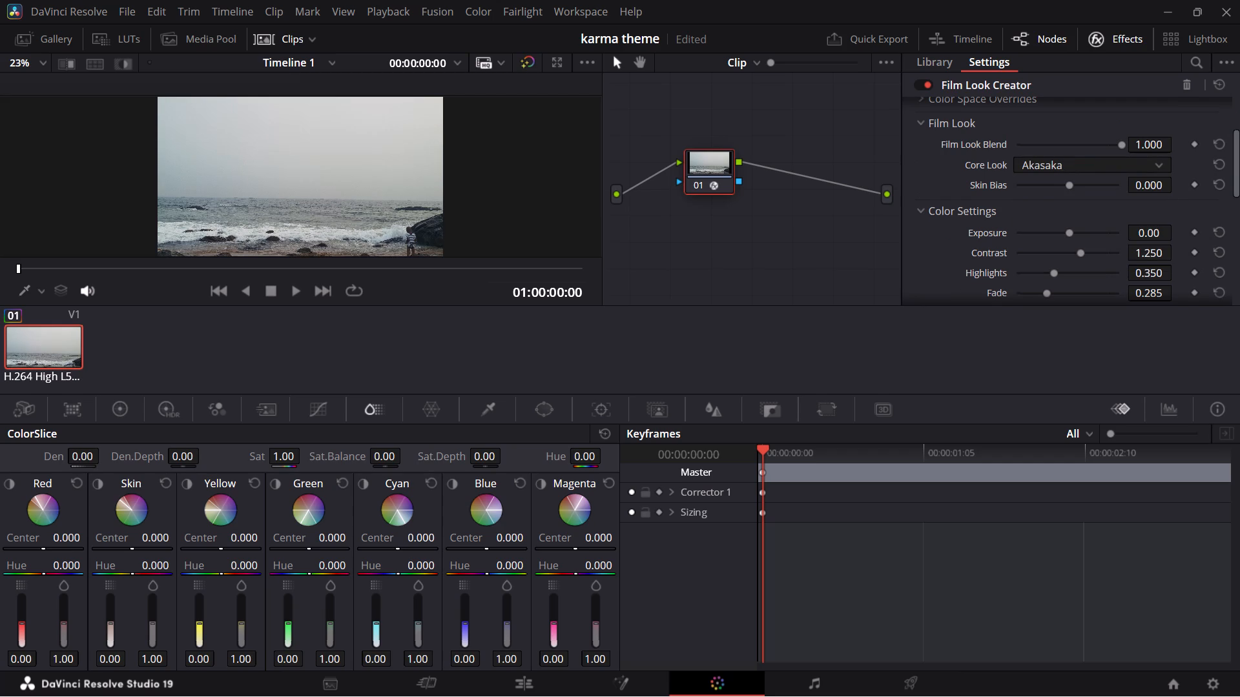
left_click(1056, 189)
Adjust the Film Look Creator color settings to exposure -0.97, contrast 1.720 and highlights 1.000.
scroll(1056, 188, "down", 3)
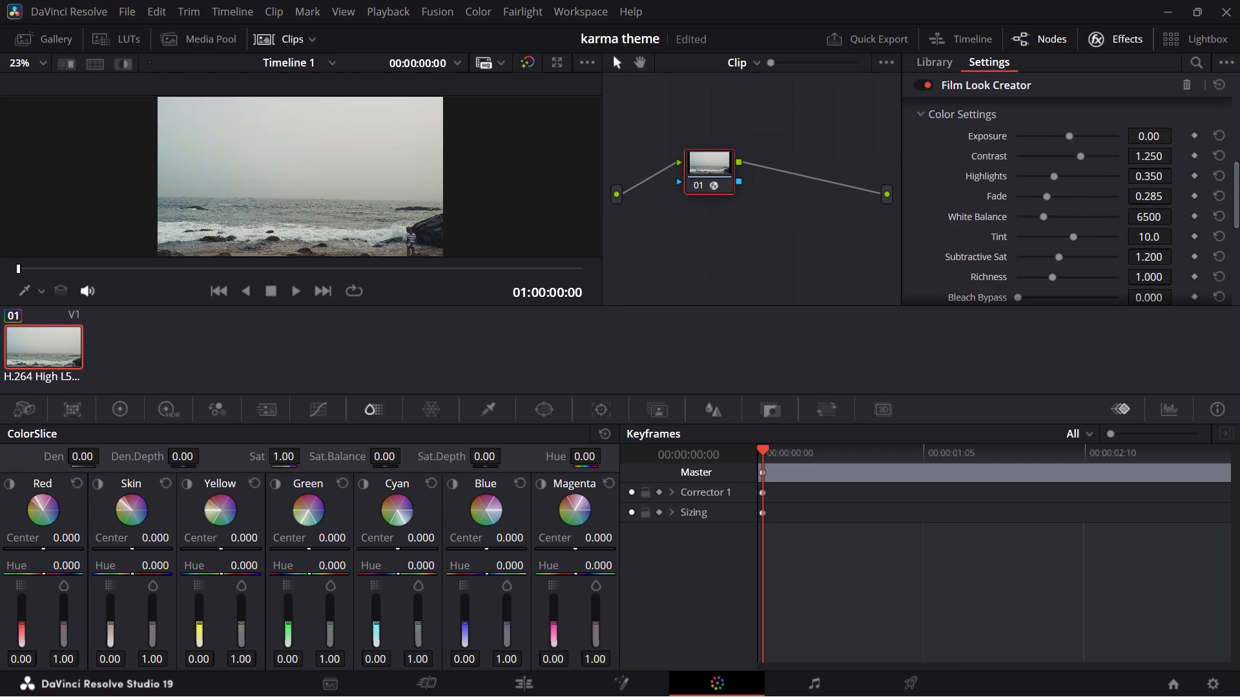
scroll(1056, 188, "down", 1)
scroll(1056, 188, "up", 2)
left_click_drag(1069, 135, 1062, 136)
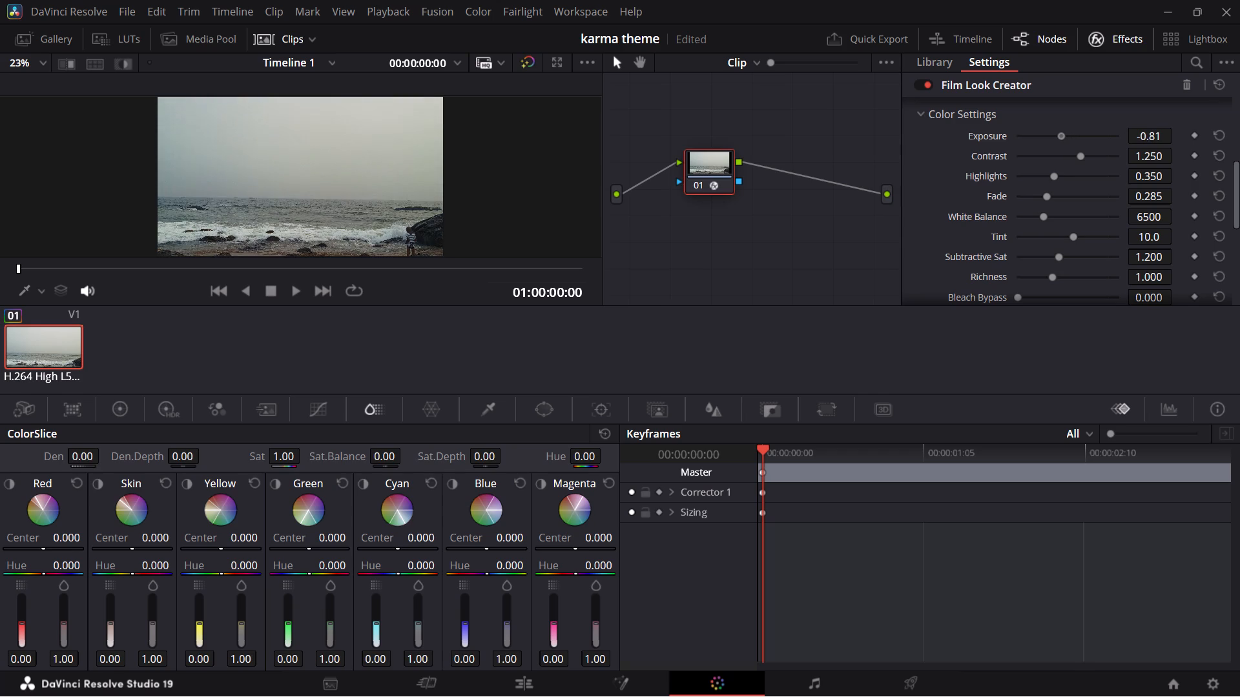
left_click_drag(1062, 136, 1060, 136)
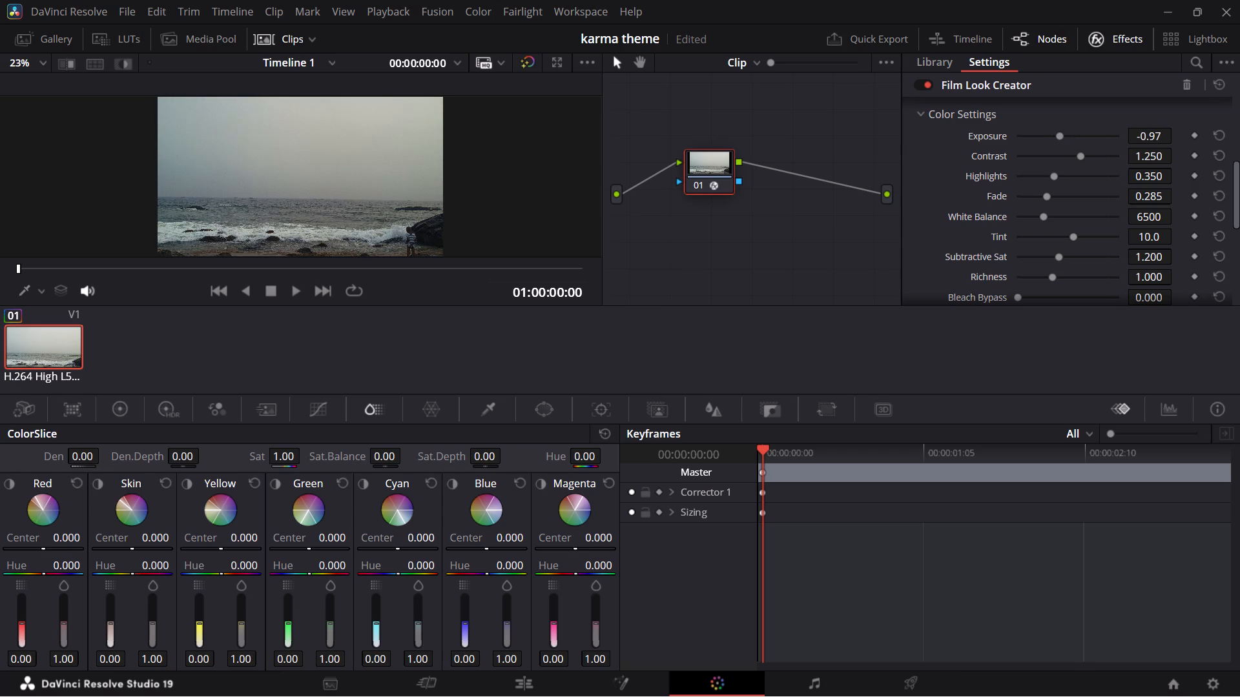
left_click_drag(1083, 155, 1080, 156)
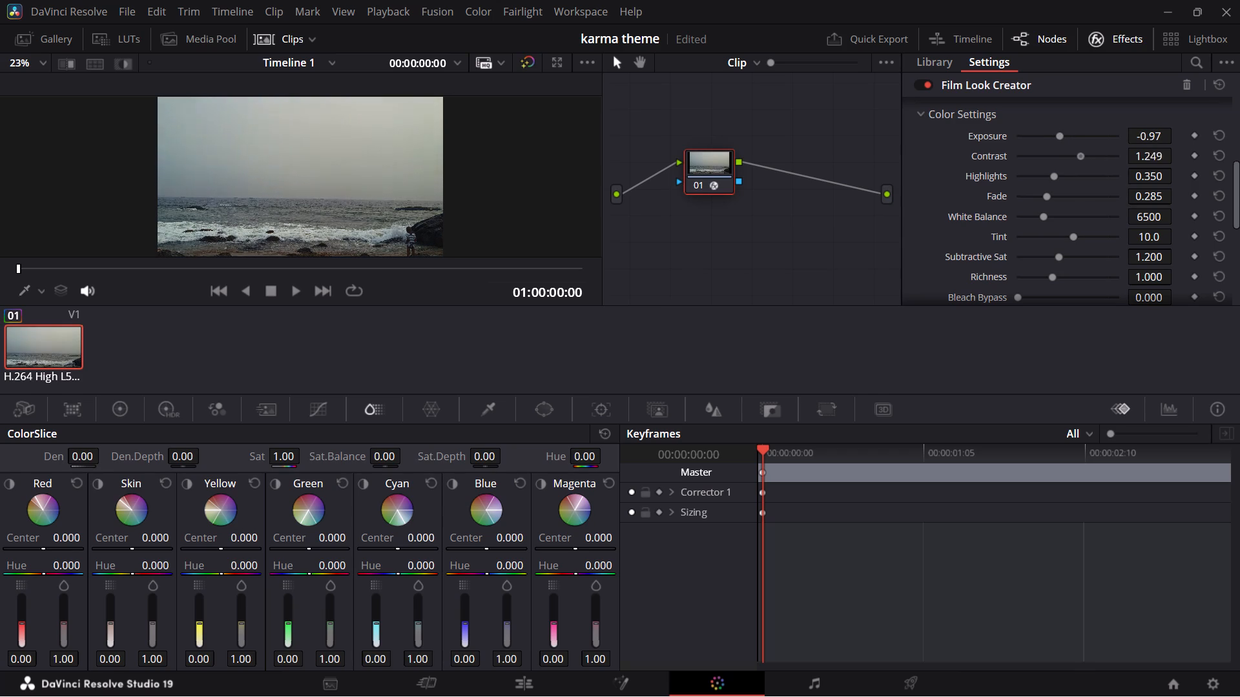
left_click_drag(1080, 156, 1106, 157)
left_click_drag(1052, 173, 1125, 188)
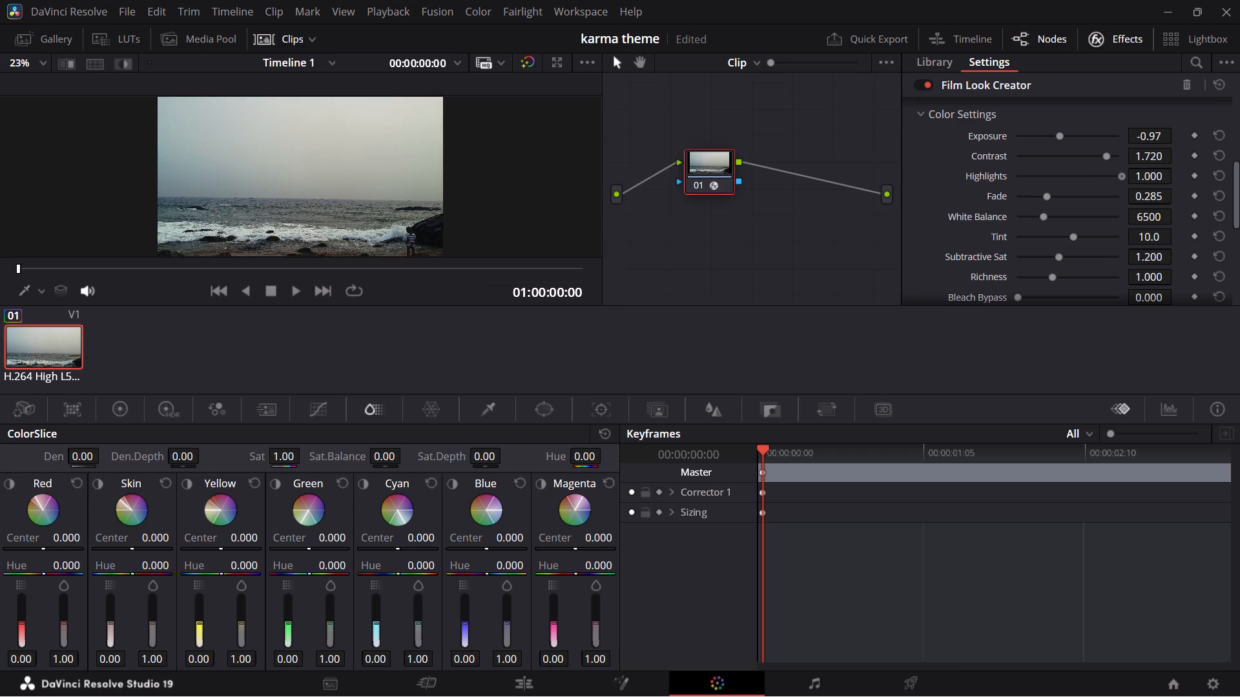
Adjust the Film Look Creator color settings to highlights 0.953, white balance 7023 and fade 0.155.
left_click_drag(1125, 188, 1117, 189)
left_click_drag(1043, 212, 1073, 222)
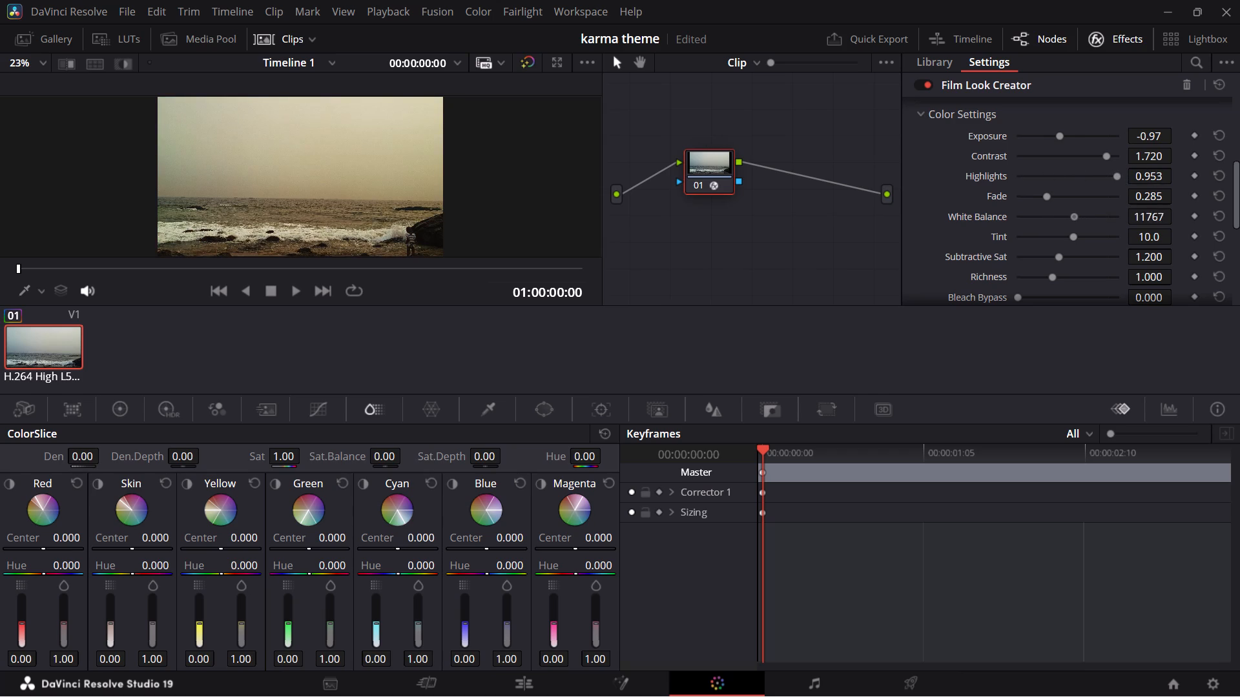
left_click_drag(1073, 222, 1049, 219)
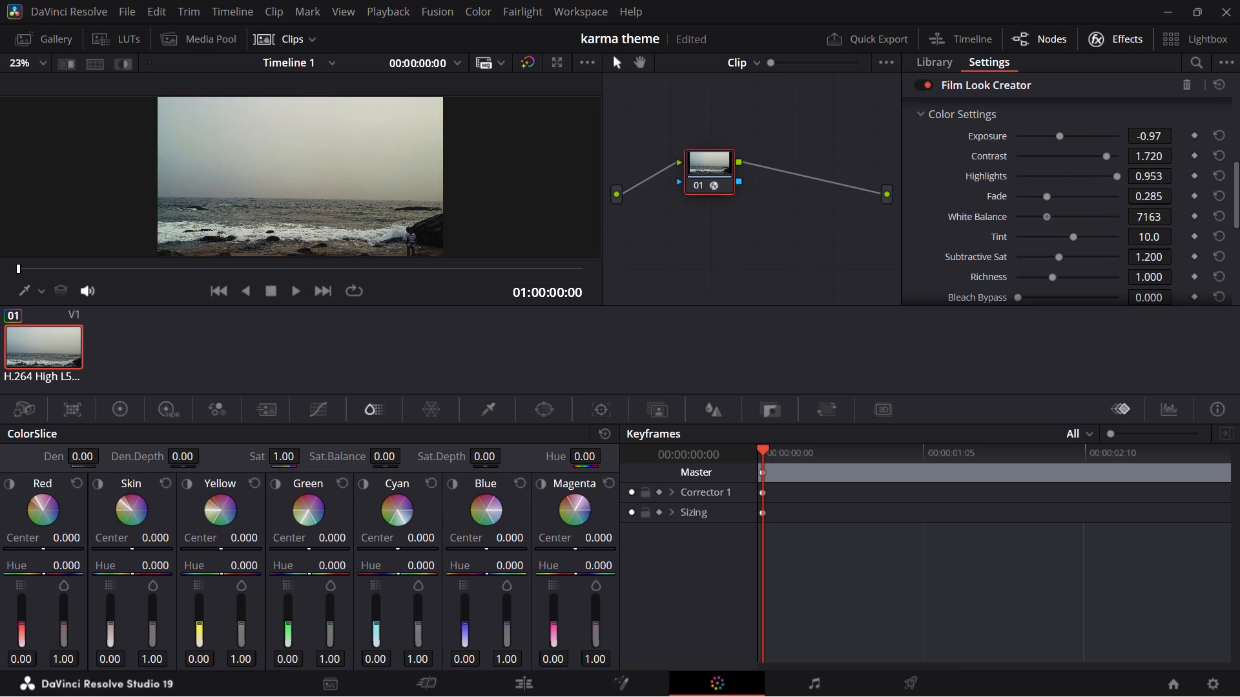
left_click_drag(1049, 219, 1046, 219)
left_click_drag(1048, 194, 1033, 200)
left_click_drag(1033, 200, 1035, 199)
Examine the graded beach image in the viewer at different magnifications, including a close view of the waves and rocks.
scroll(360, 210, "down", 5)
scroll(360, 210, "up", 2)
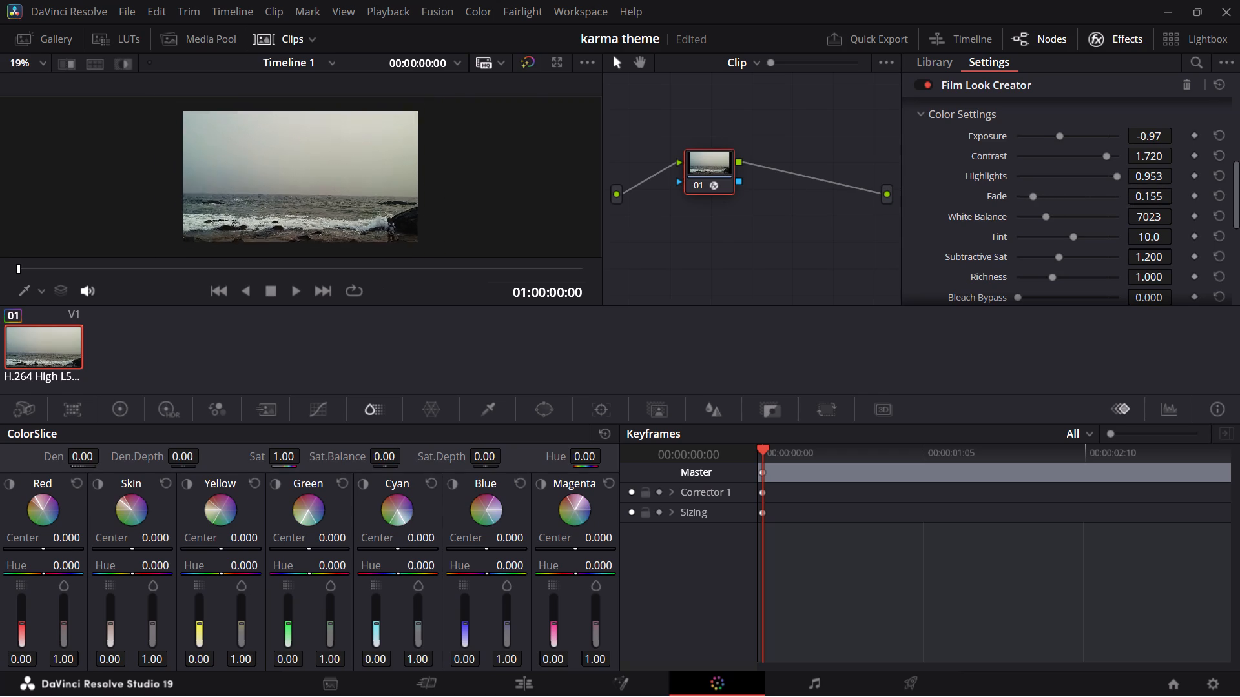
scroll(360, 210, "up", 13)
scroll(356, 210, "down", 11)
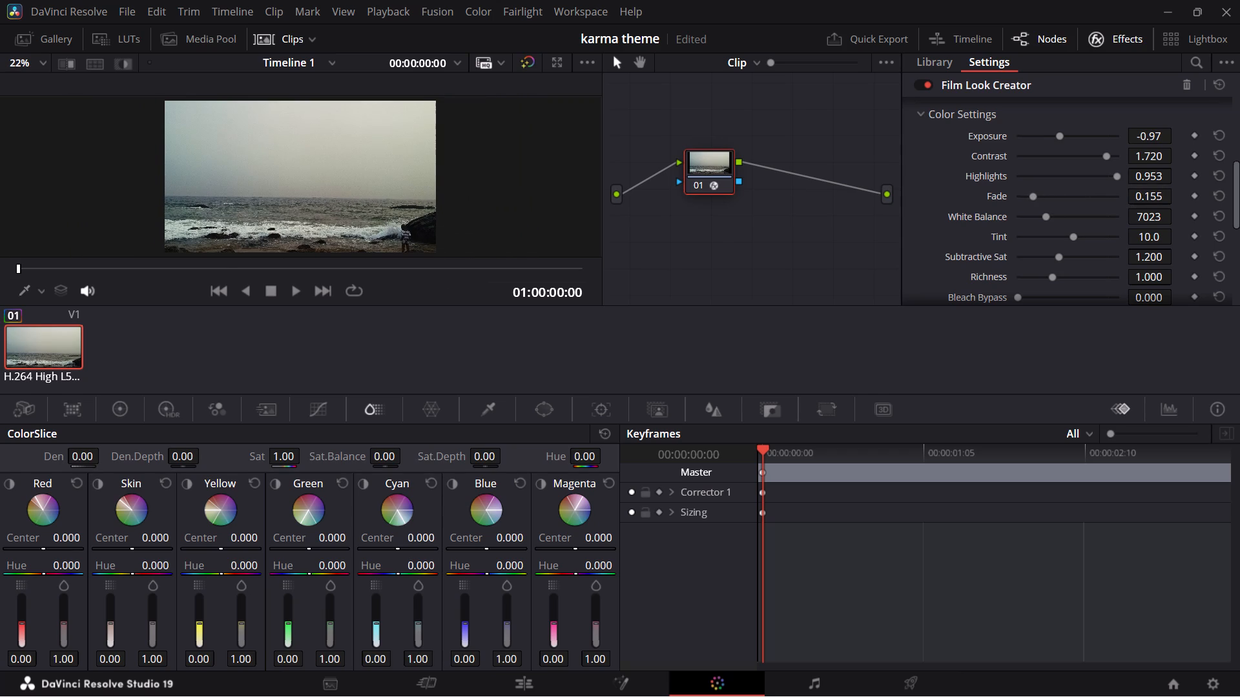
scroll(355, 232, "down", 3)
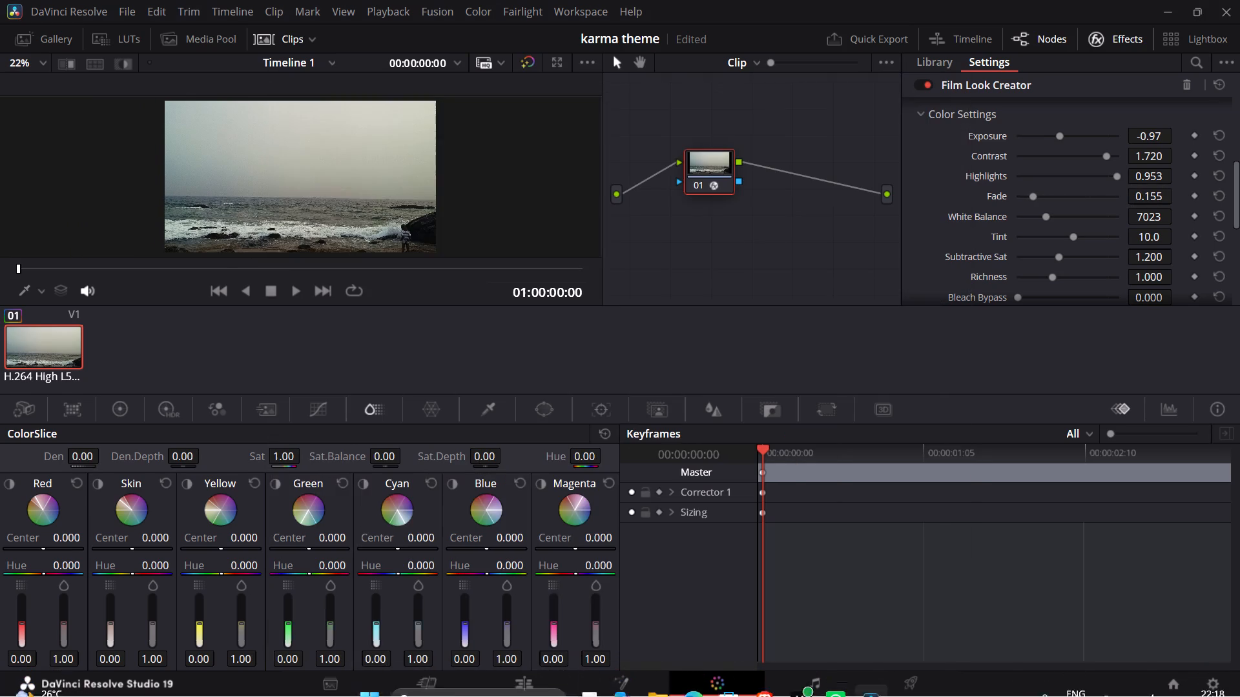
scroll(358, 207, "down", 3, "ctrl")
scroll(358, 207, "up", 1, "ctrl")
scroll(358, 216, "up", 15)
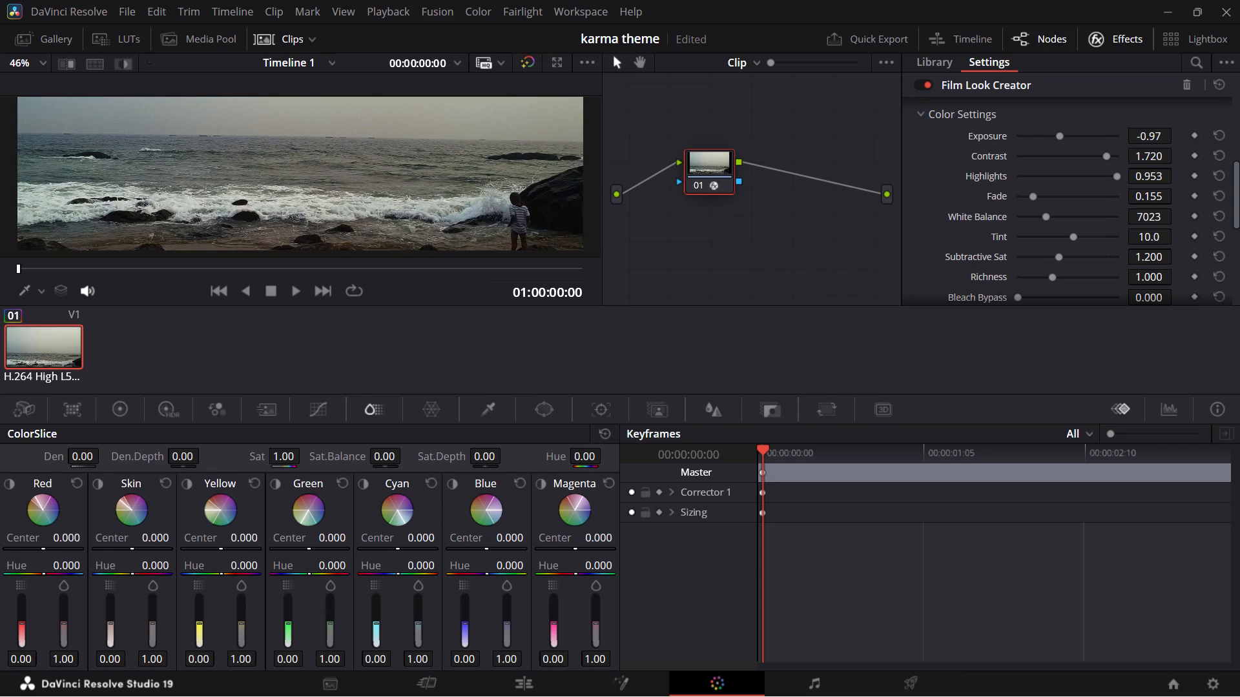
scroll(358, 216, "up", 3)
Compare low and high Richness in the Film Look Creator color settings and set it to 2.163.
scroll(1051, 268, "down", 1)
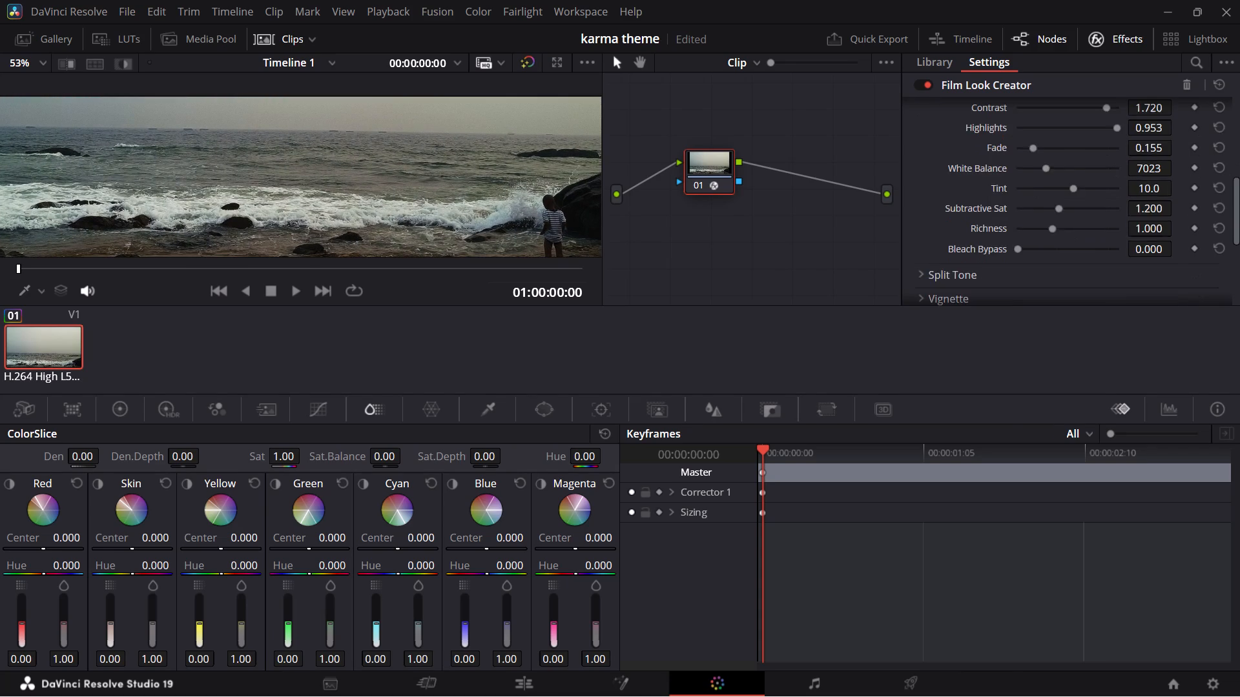
scroll(1051, 268, "down", 1)
left_click_drag(1052, 180, 1113, 185)
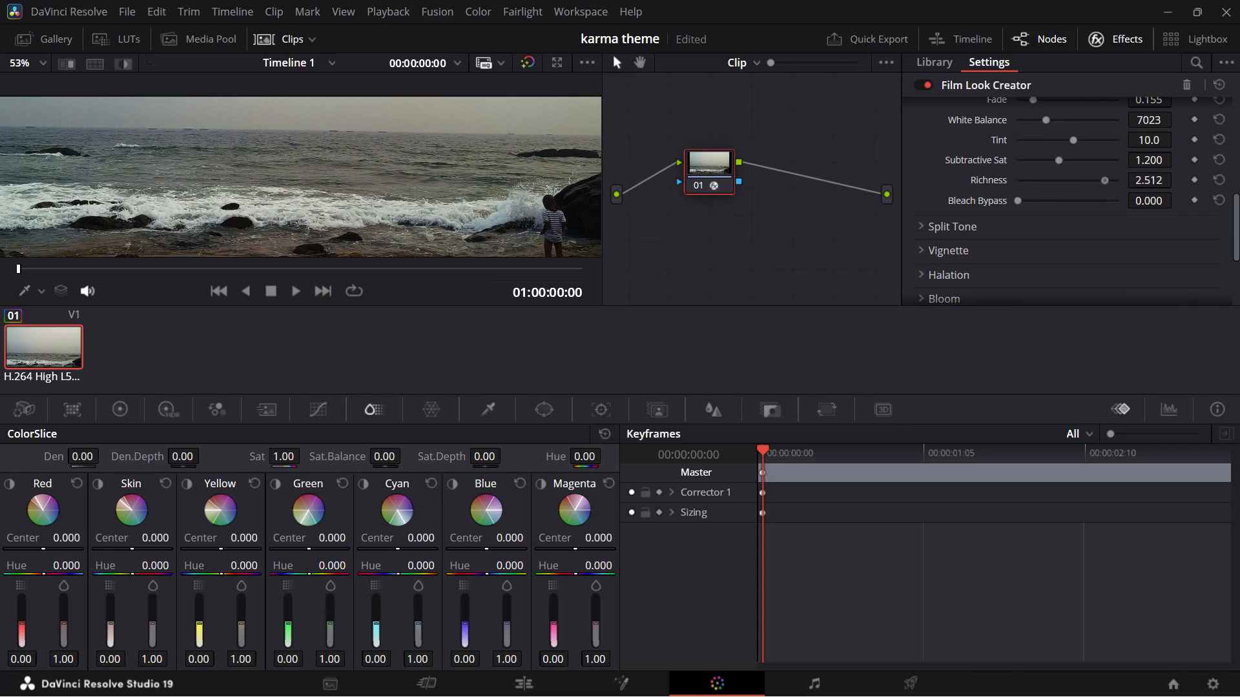
left_click_drag(1113, 185, 905, 204)
left_click_drag(905, 204, 1093, 219)
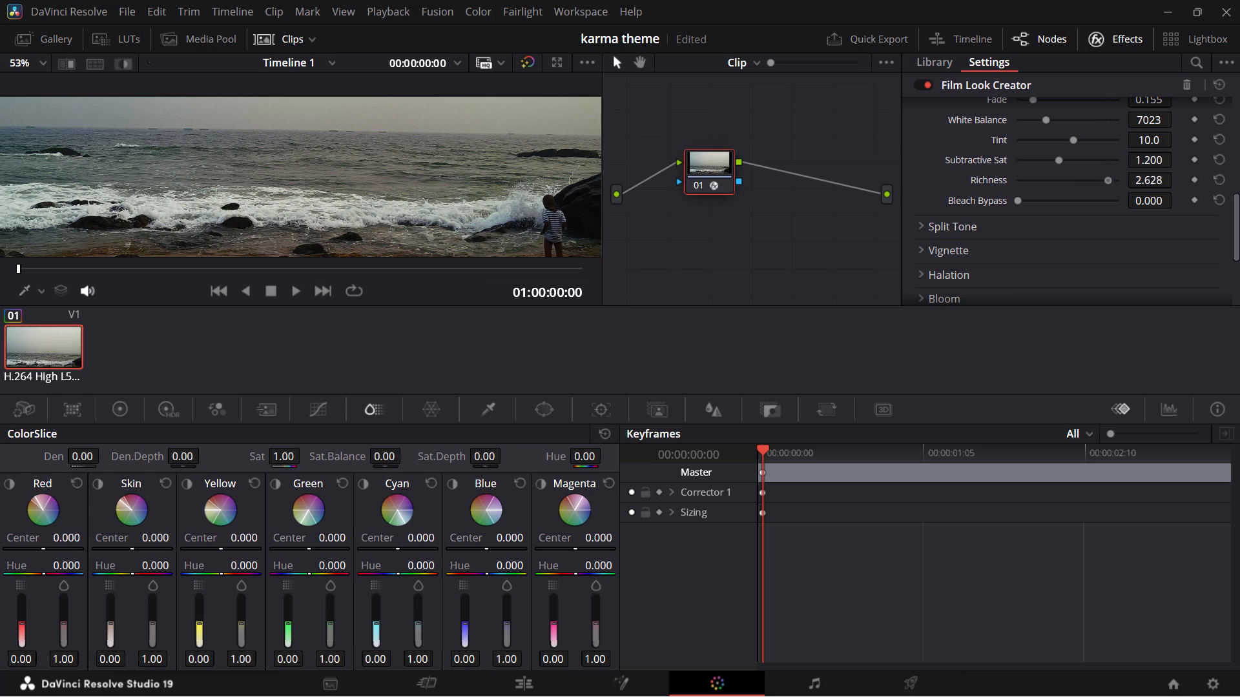
left_click_drag(1093, 219, 1093, 219)
Try Bleach Bypass at full strength, set it to 0.047, and expand the Split Tone settings.
left_click_drag(1016, 199, 1150, 210)
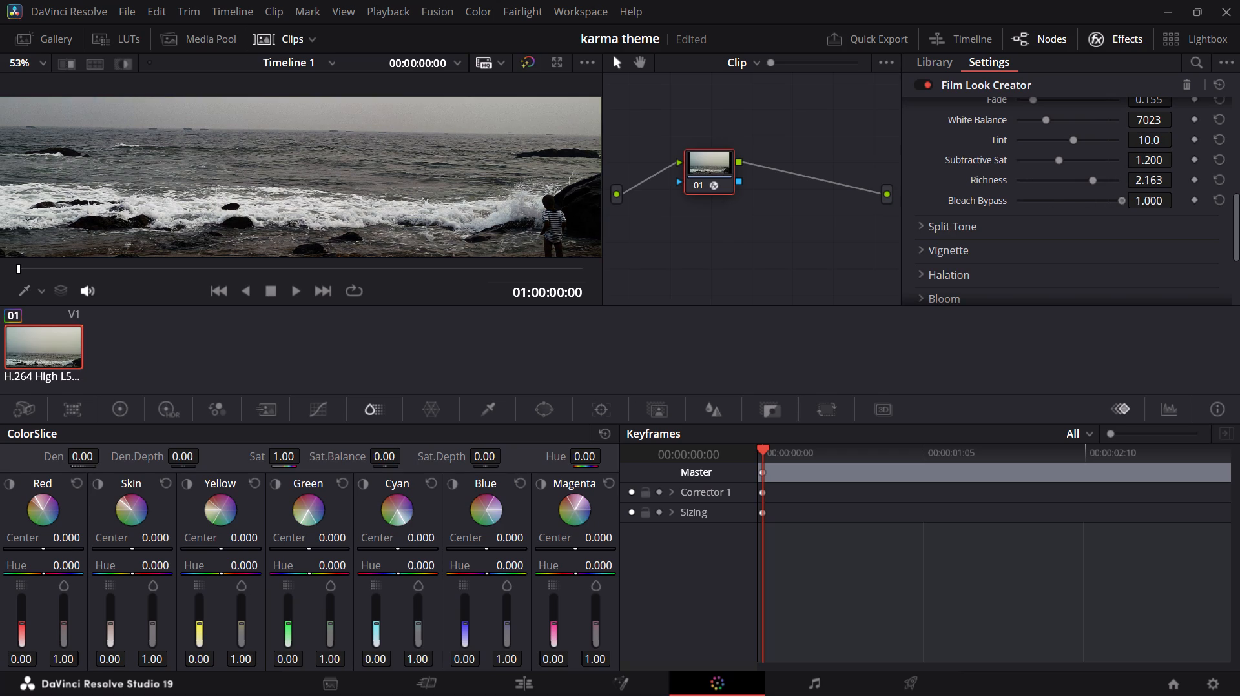
left_click_drag(1150, 210, 1236, 221)
left_click_drag(1236, 221, 1201, 228)
left_click_drag(1201, 228, 1035, 228)
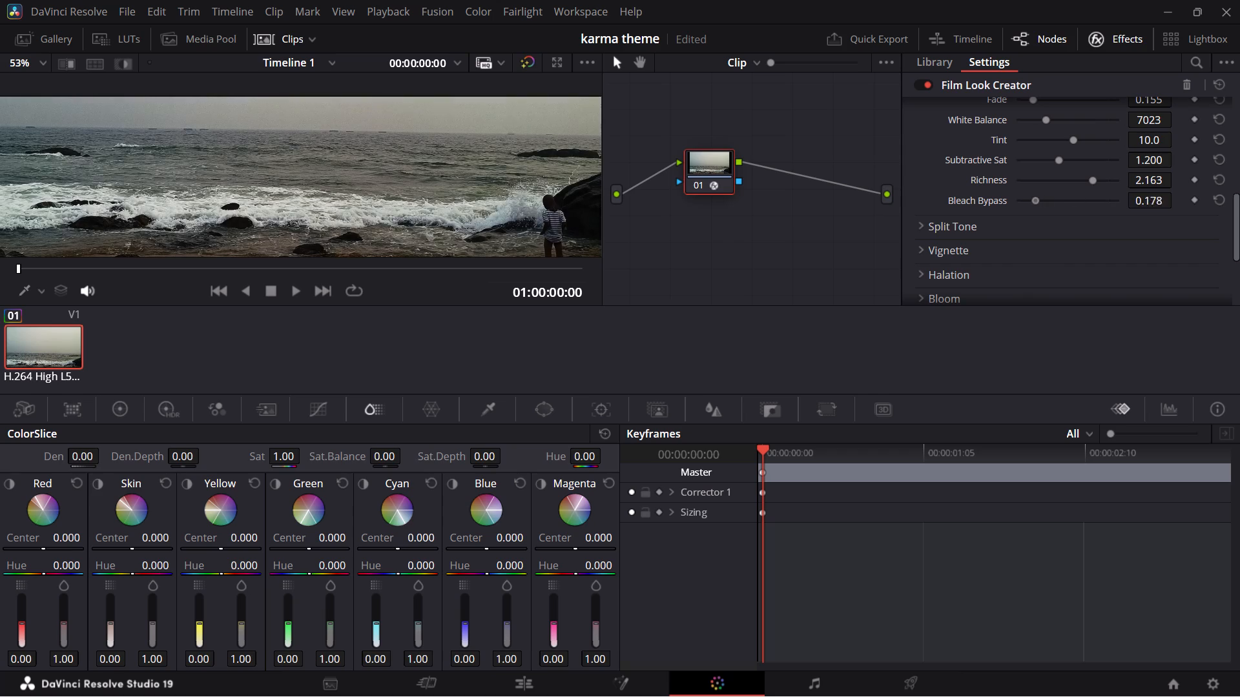
left_click_drag(1035, 228, 1037, 227)
left_click_drag(1037, 227, 1020, 227)
left_click(922, 225)
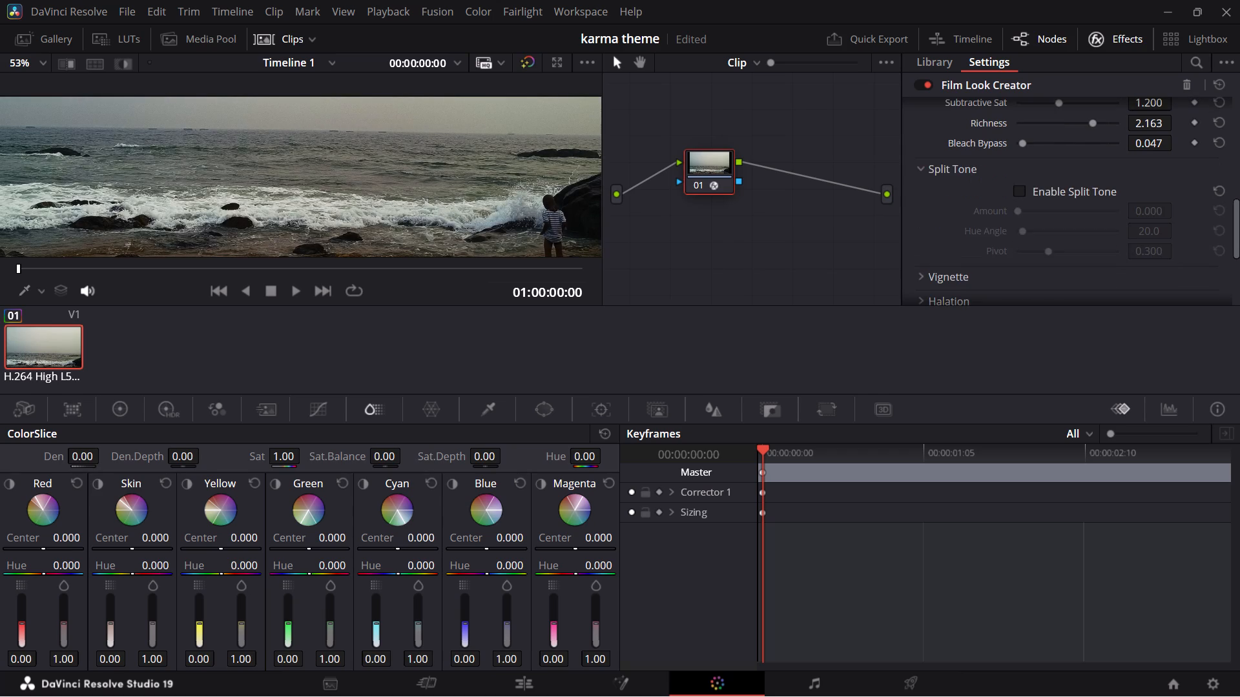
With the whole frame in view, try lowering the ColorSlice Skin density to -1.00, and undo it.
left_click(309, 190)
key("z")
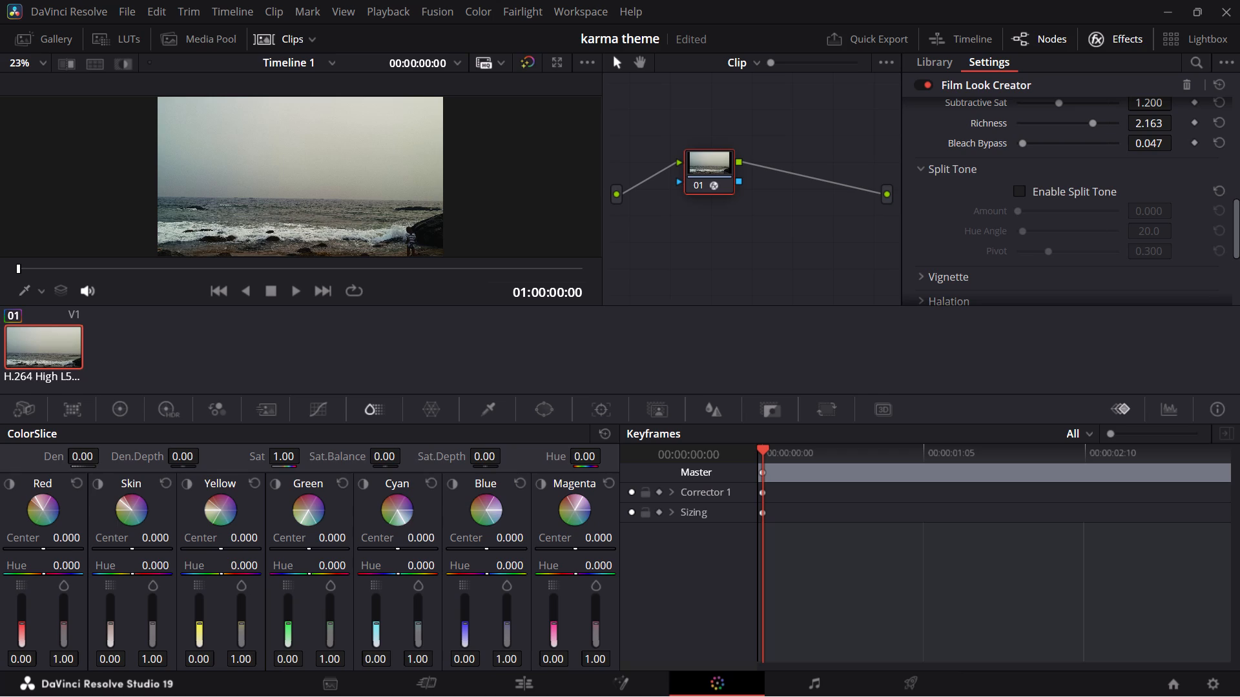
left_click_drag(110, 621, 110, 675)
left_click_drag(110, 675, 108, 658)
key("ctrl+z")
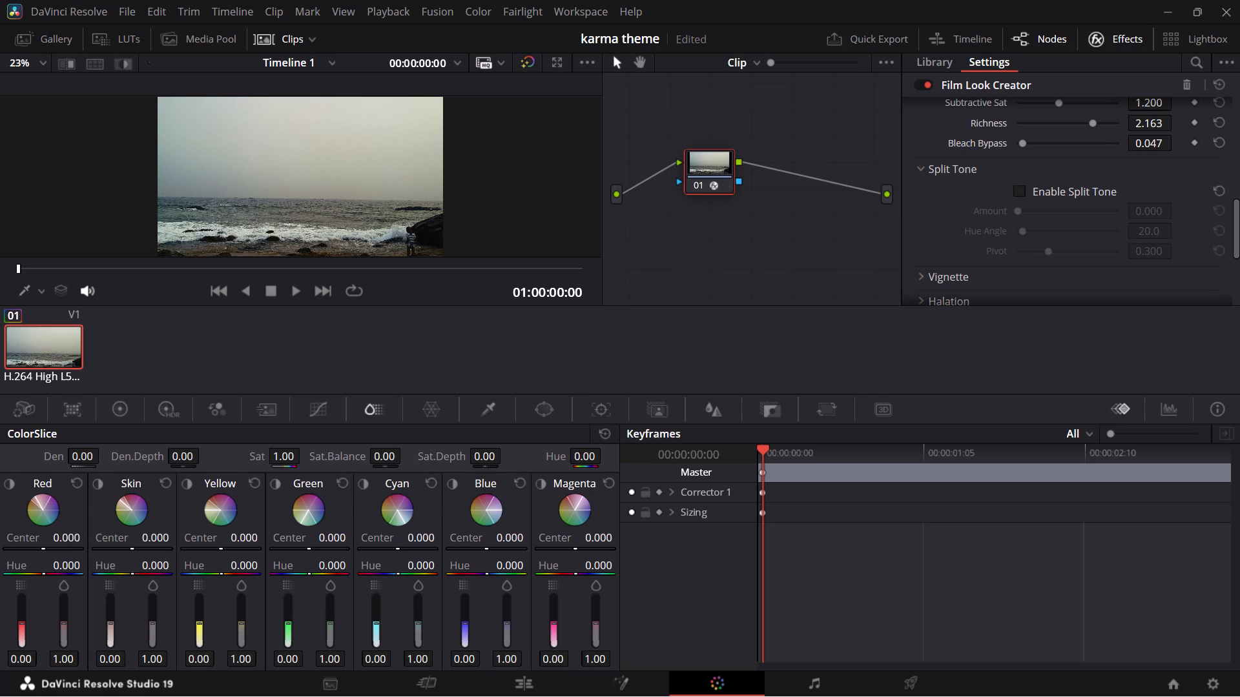
Set the ColorSlice Green density to 1.00 and the Green saturation to 0.59.
left_click_drag(287, 623, 300, 674)
left_click_drag(300, 674, 294, 567)
left_click_drag(329, 620, 335, 676)
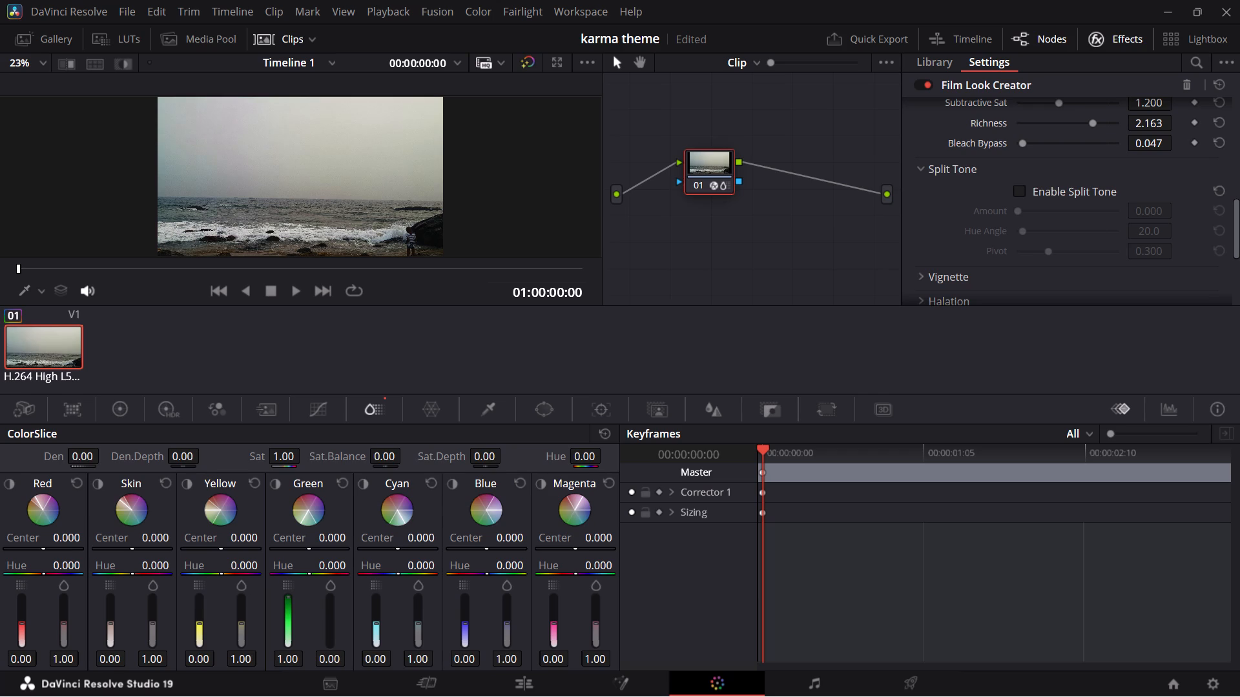
left_click_drag(335, 676, 333, 612)
left_click_drag(333, 612, 333, 611)
Set the ColorSlice Blue density to 1.00 and the Blue saturation to 2.00.
left_click_drag(466, 623, 464, 556)
left_click_drag(464, 556, 477, 577)
left_click_drag(505, 619, 509, 691)
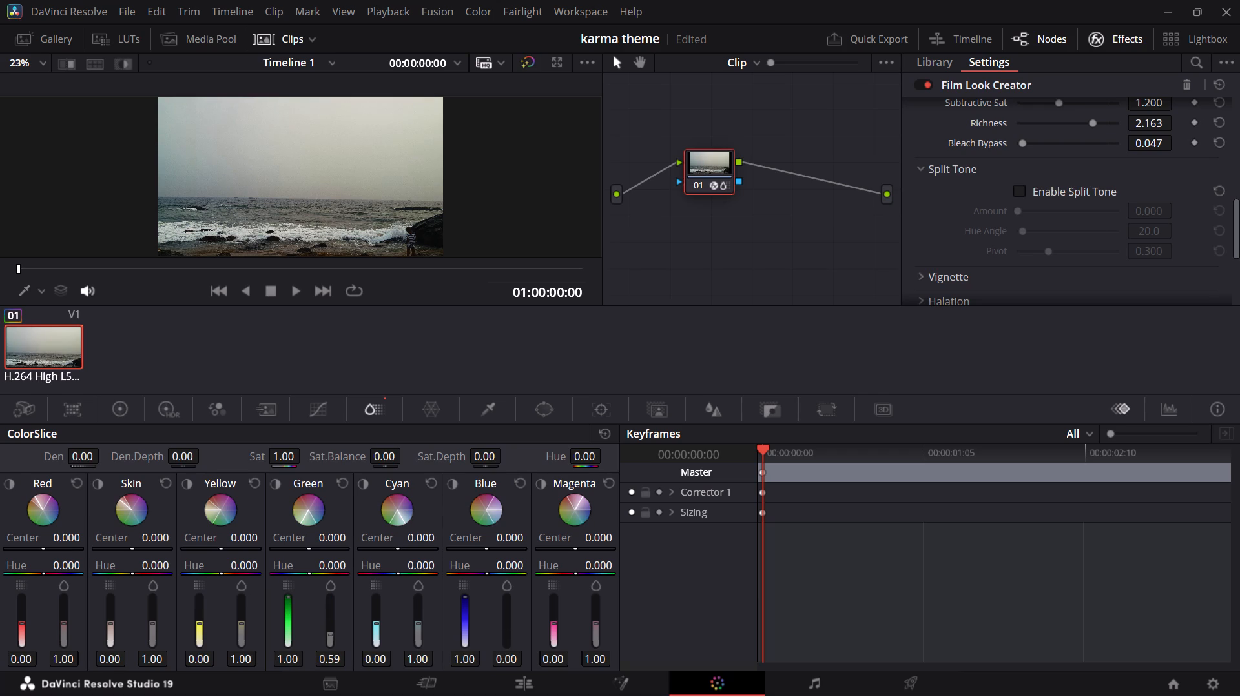
left_click_drag(509, 691, 509, 603)
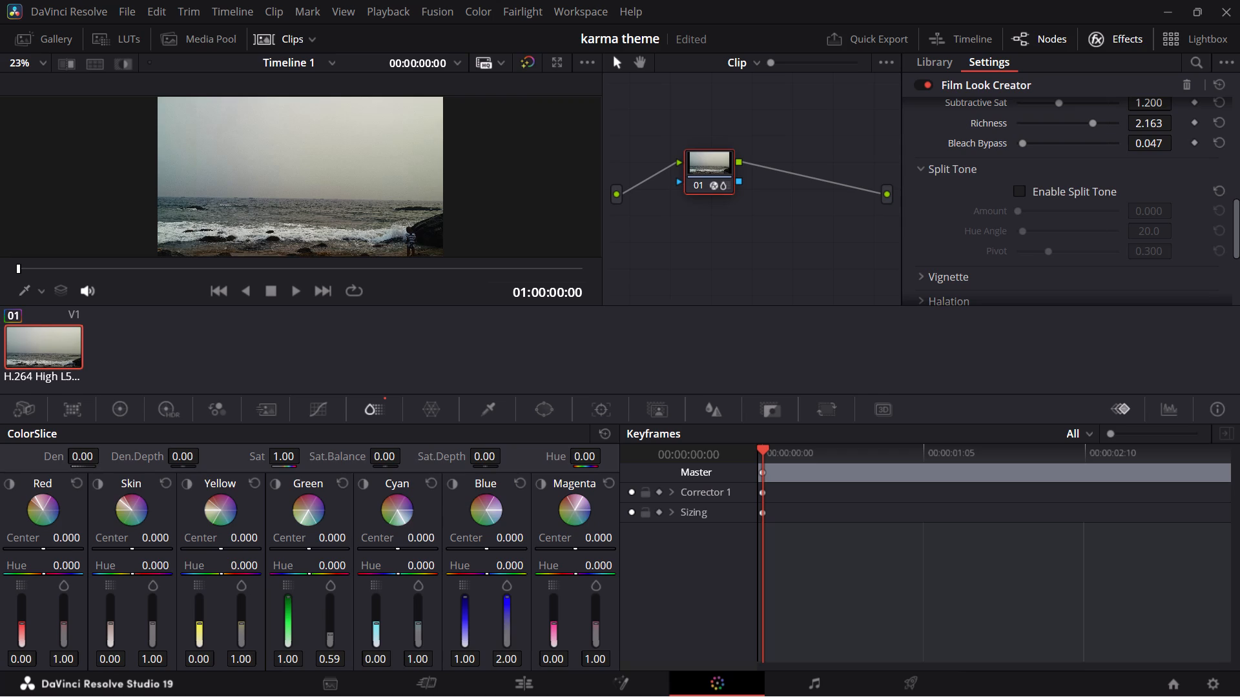
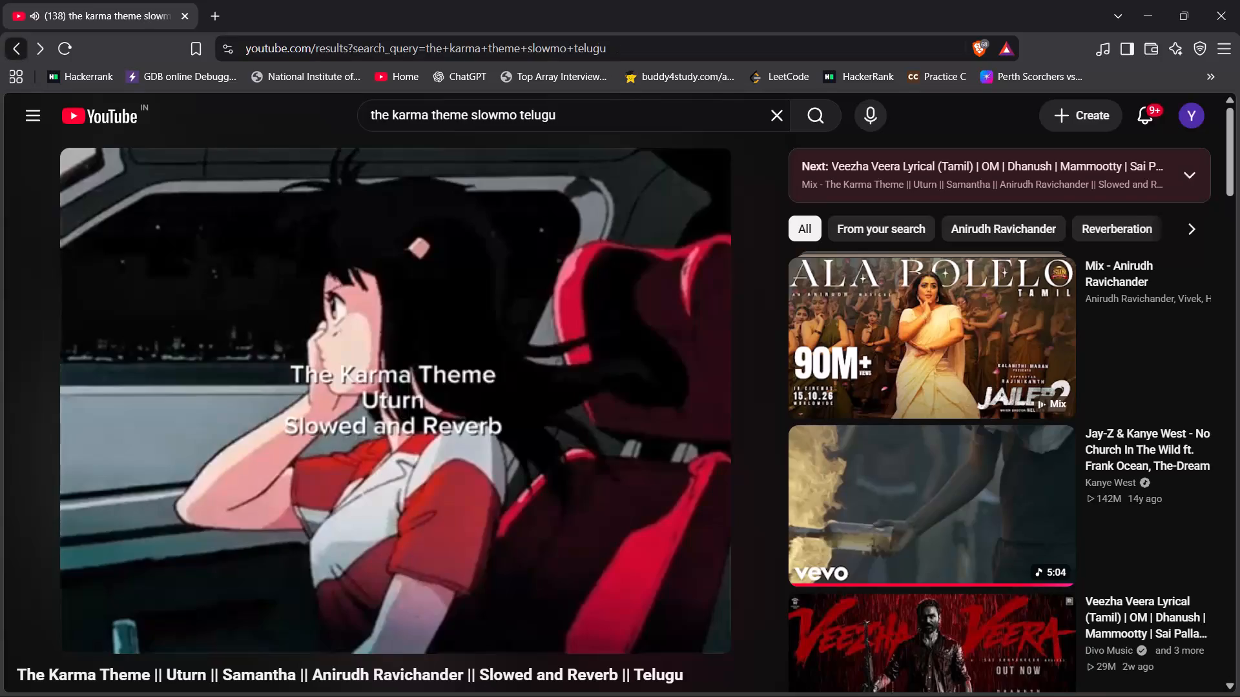
Look through the YouTube search results for slowed Telugu versions of The Karma Theme.
scroll(333, 428, "down", 7)
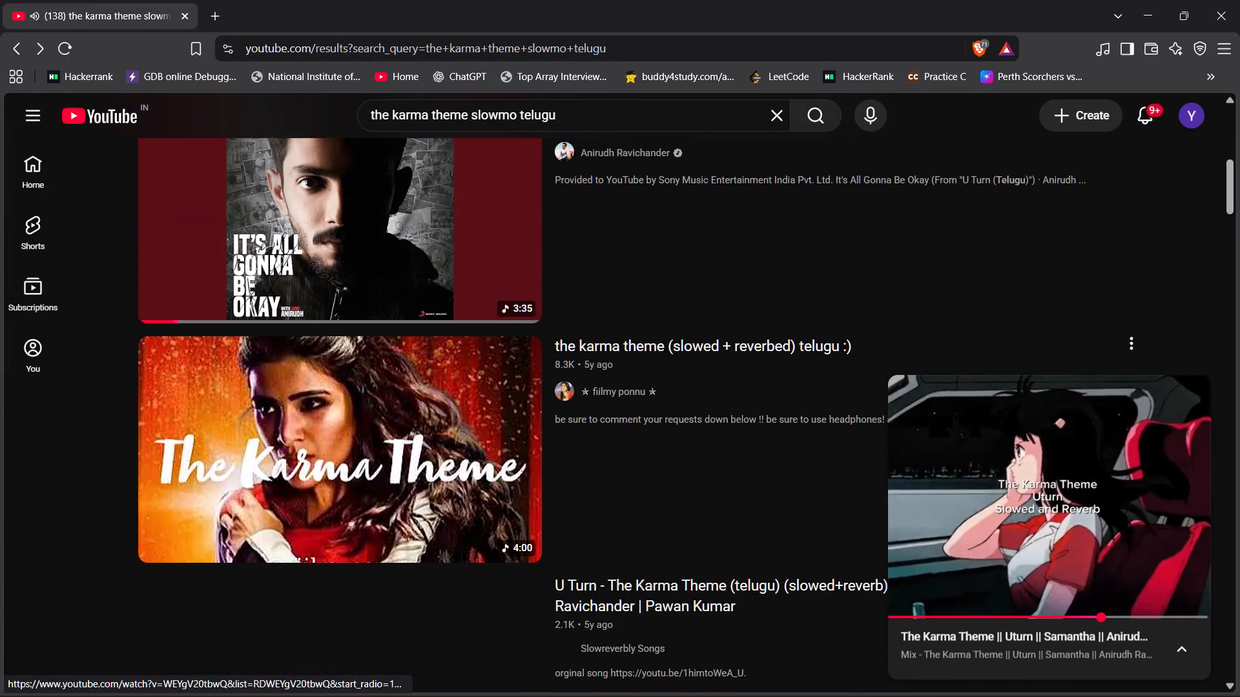
scroll(333, 429, "down", 2)
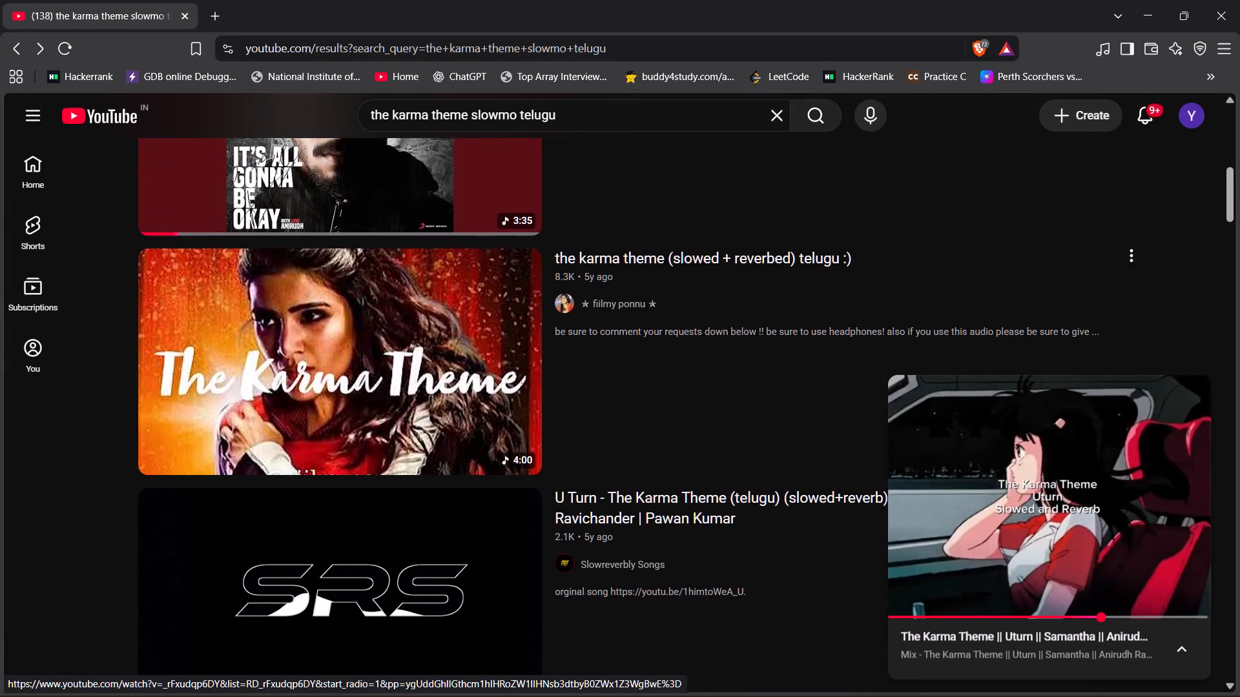
scroll(333, 429, "down", 3)
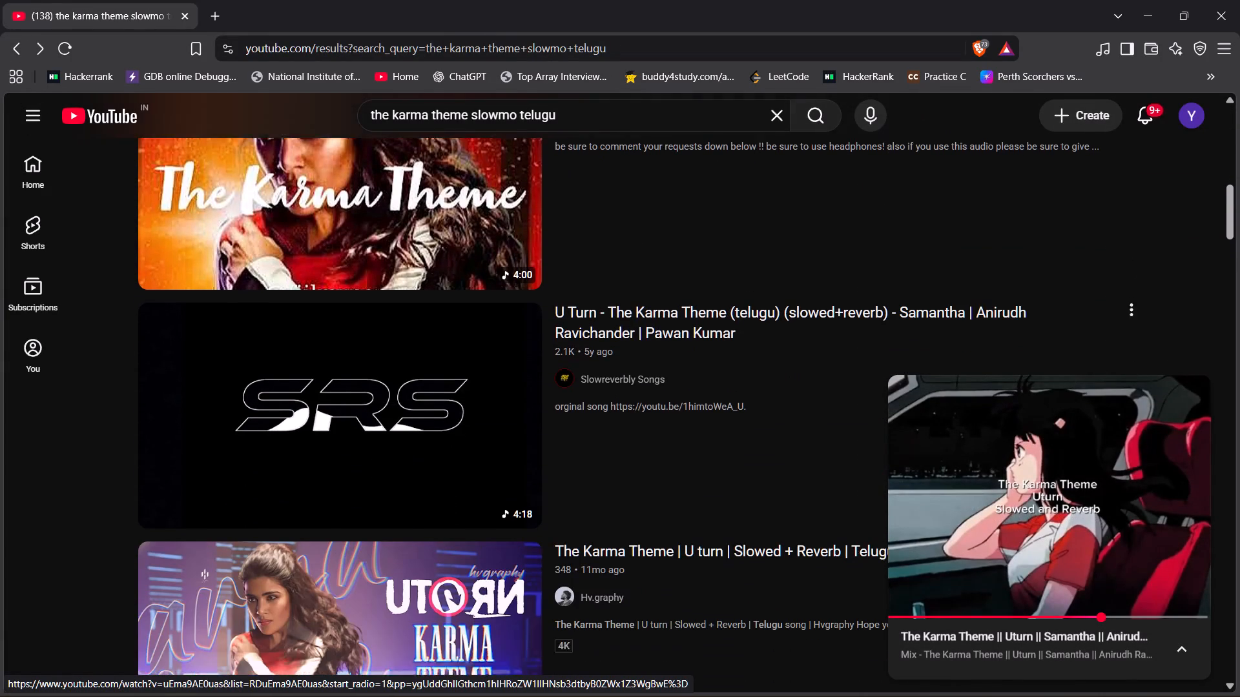
scroll(333, 429, "down", 4)
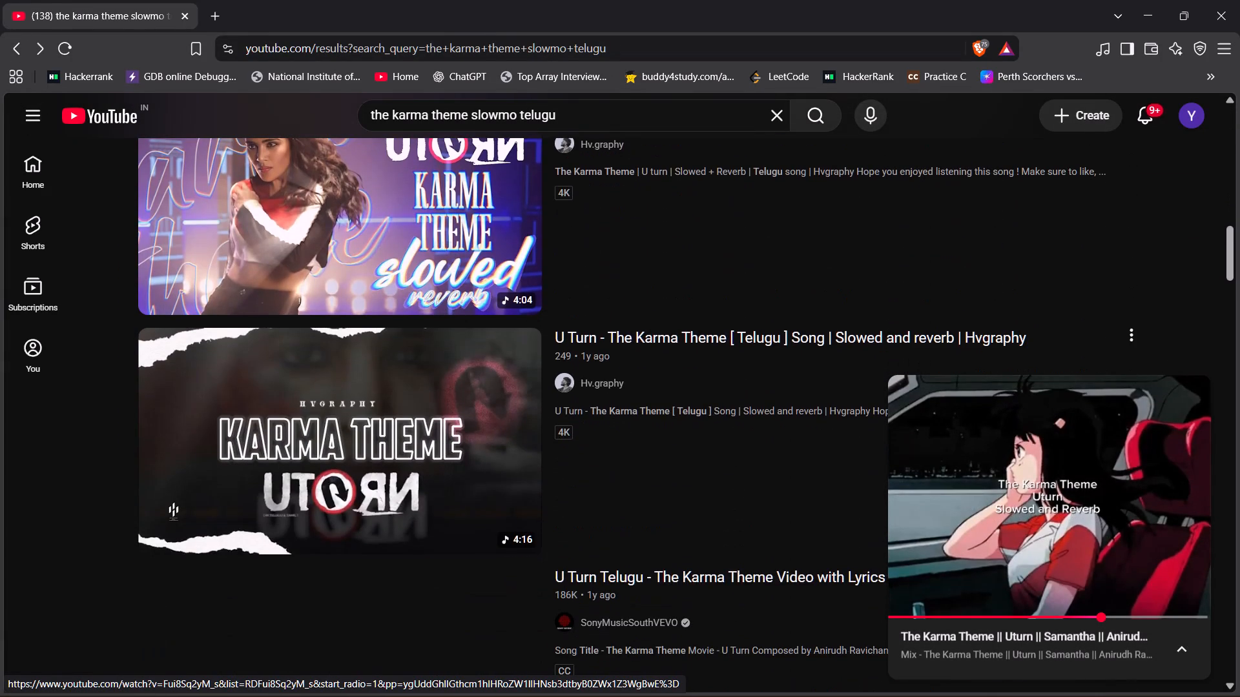
scroll(333, 429, "down", 1)
scroll(314, 347, "down", 4)
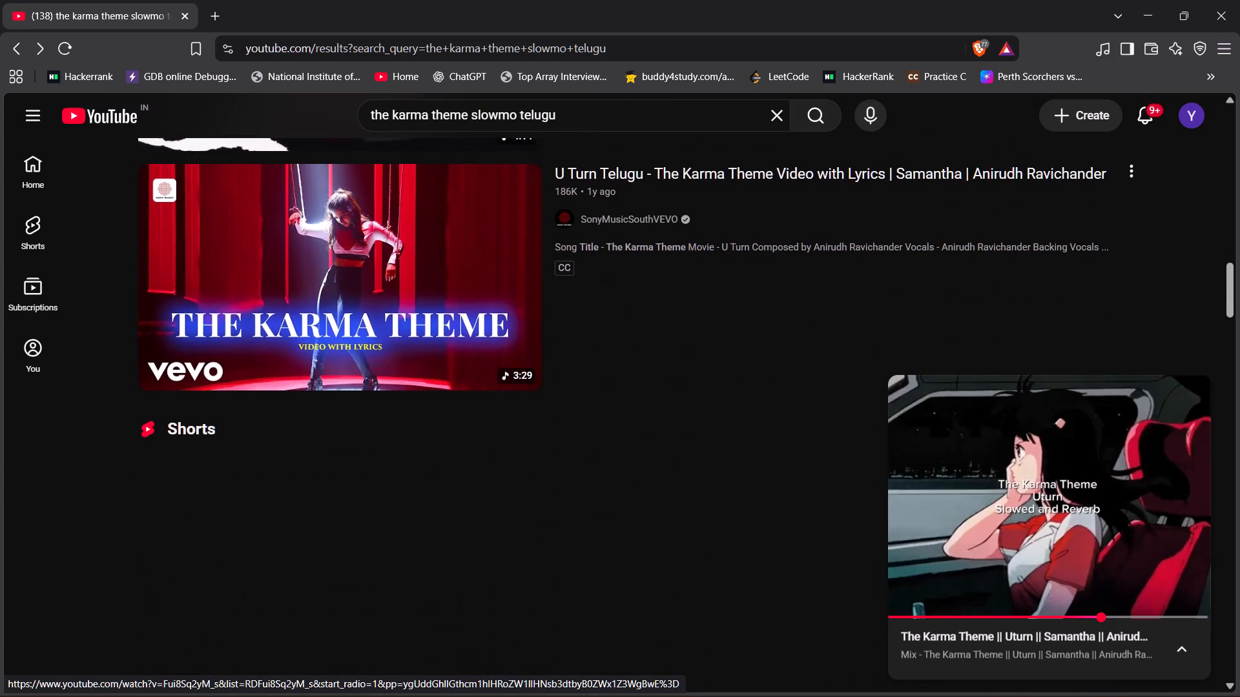
scroll(314, 347, "down", 4)
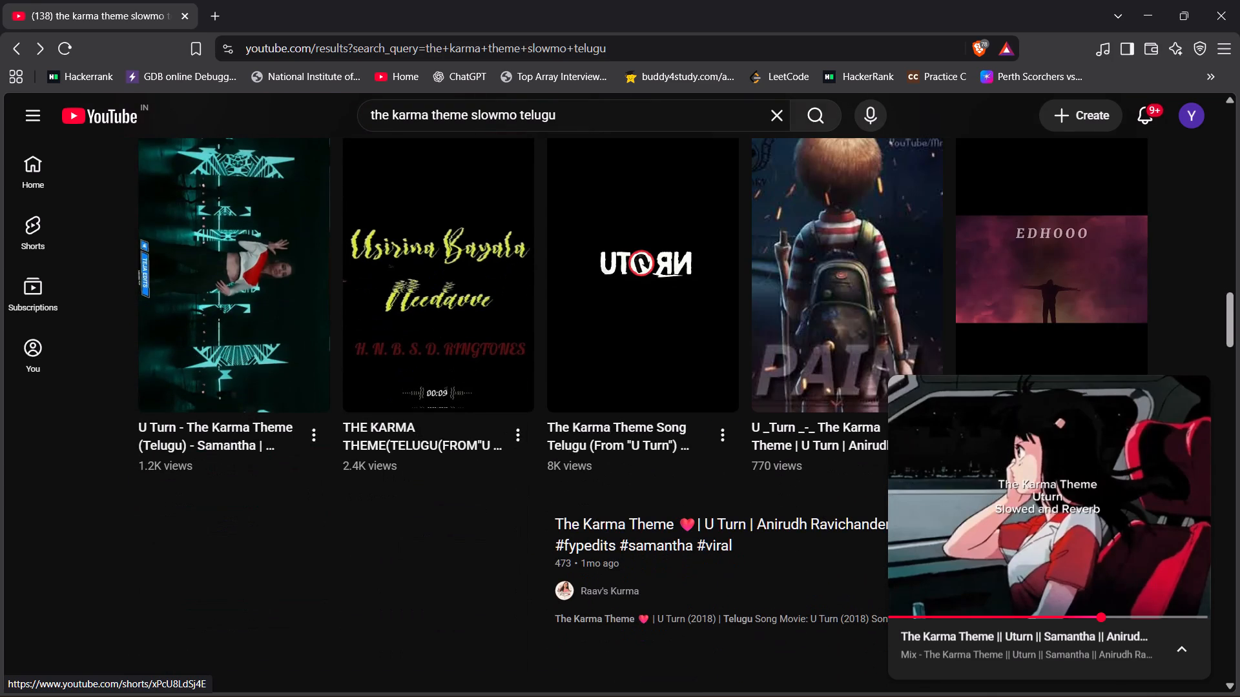
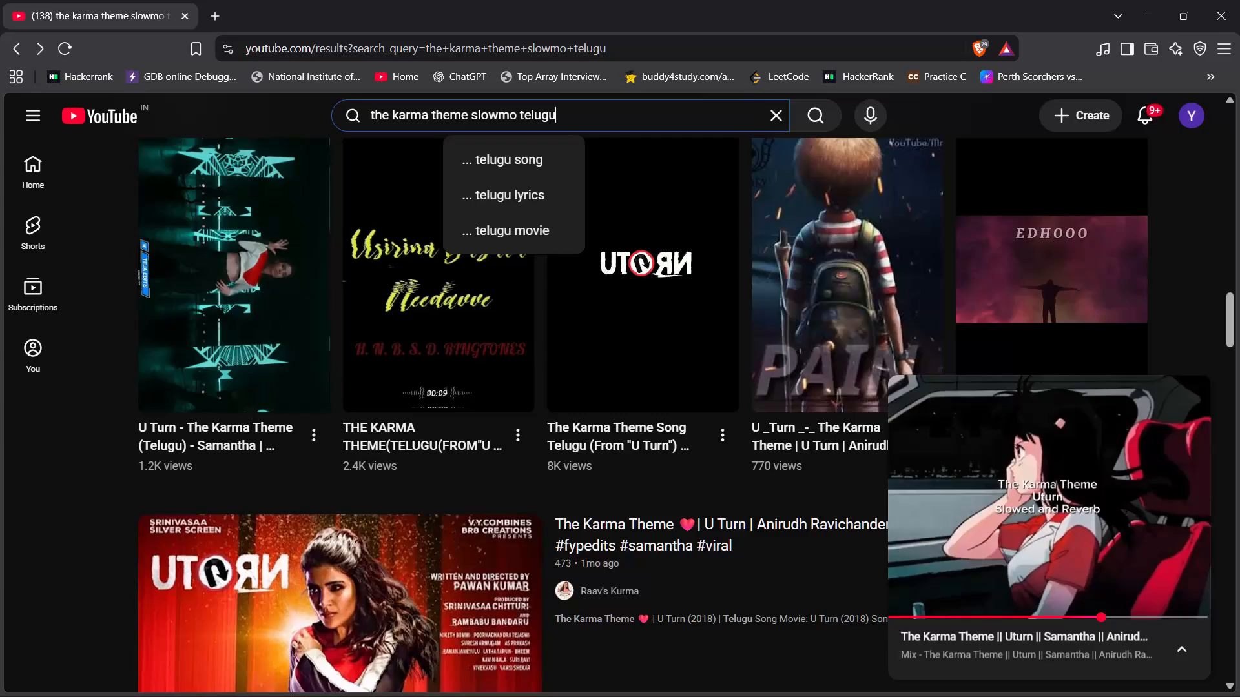
Change the YouTube search to "the karma theme insta version" and run it.
left_click_drag(466, 112, 573, 114)
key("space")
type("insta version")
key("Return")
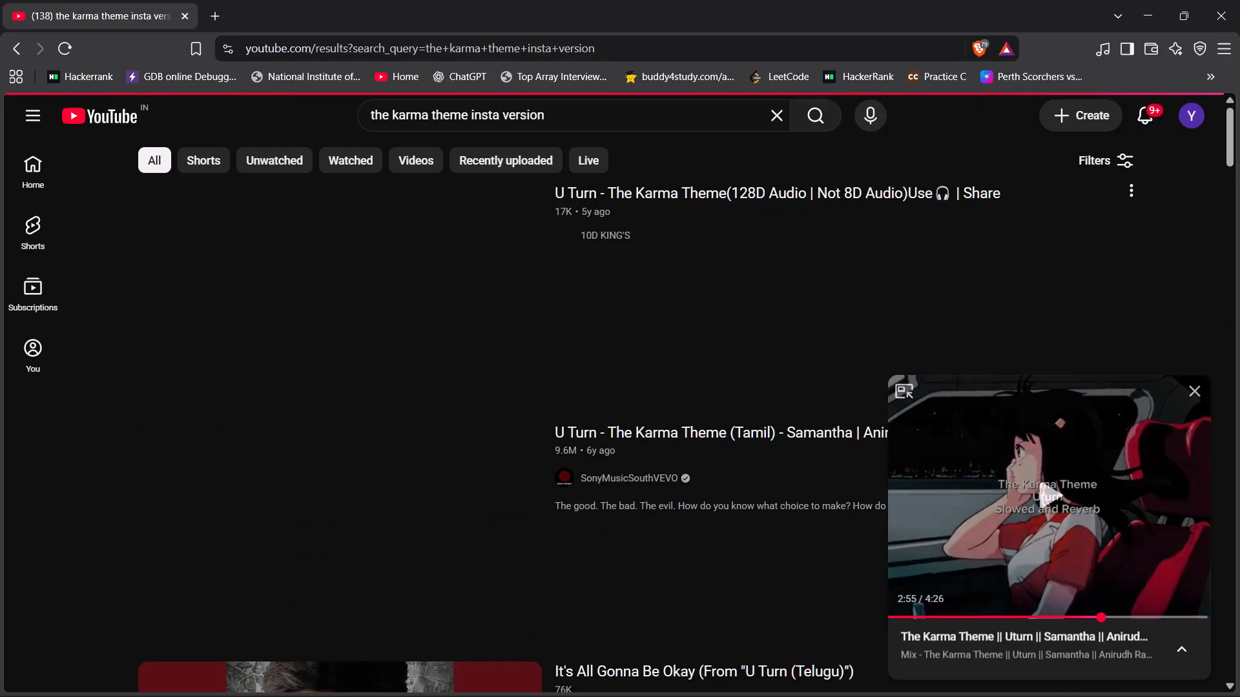
Play the U Turn - The Karma Theme 128D Audio video and sample it at several points up to about 0:50.
left_click(1192, 394)
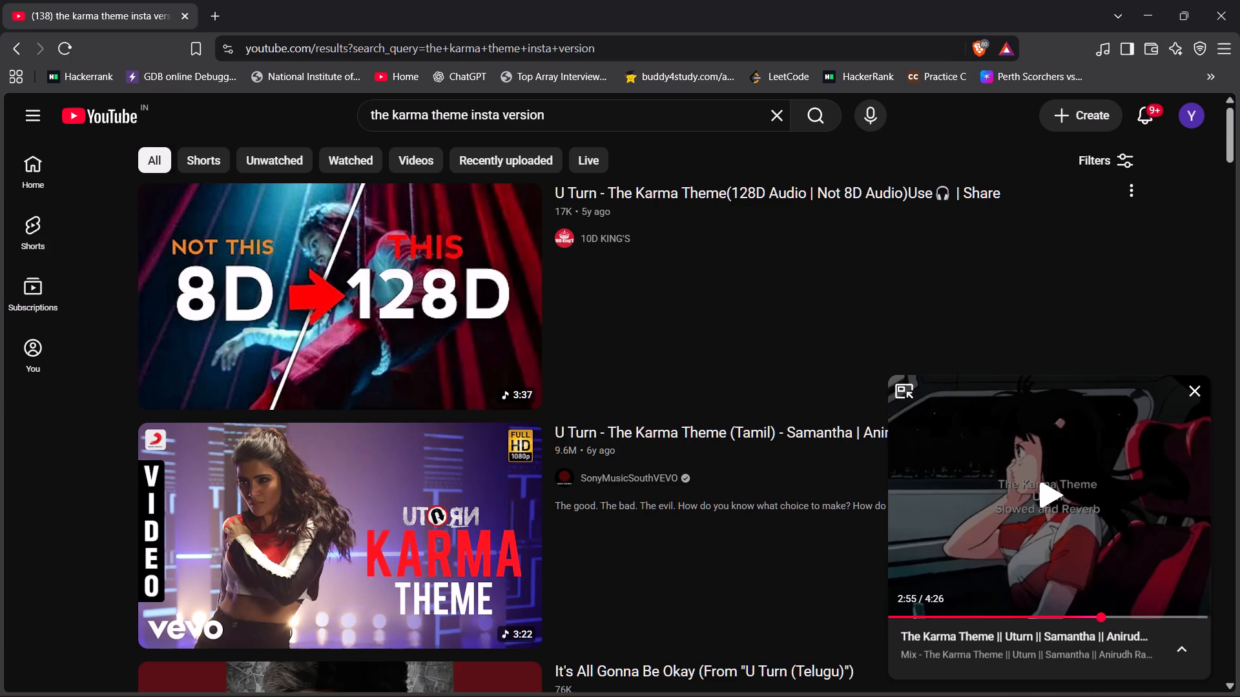
left_click(282, 307)
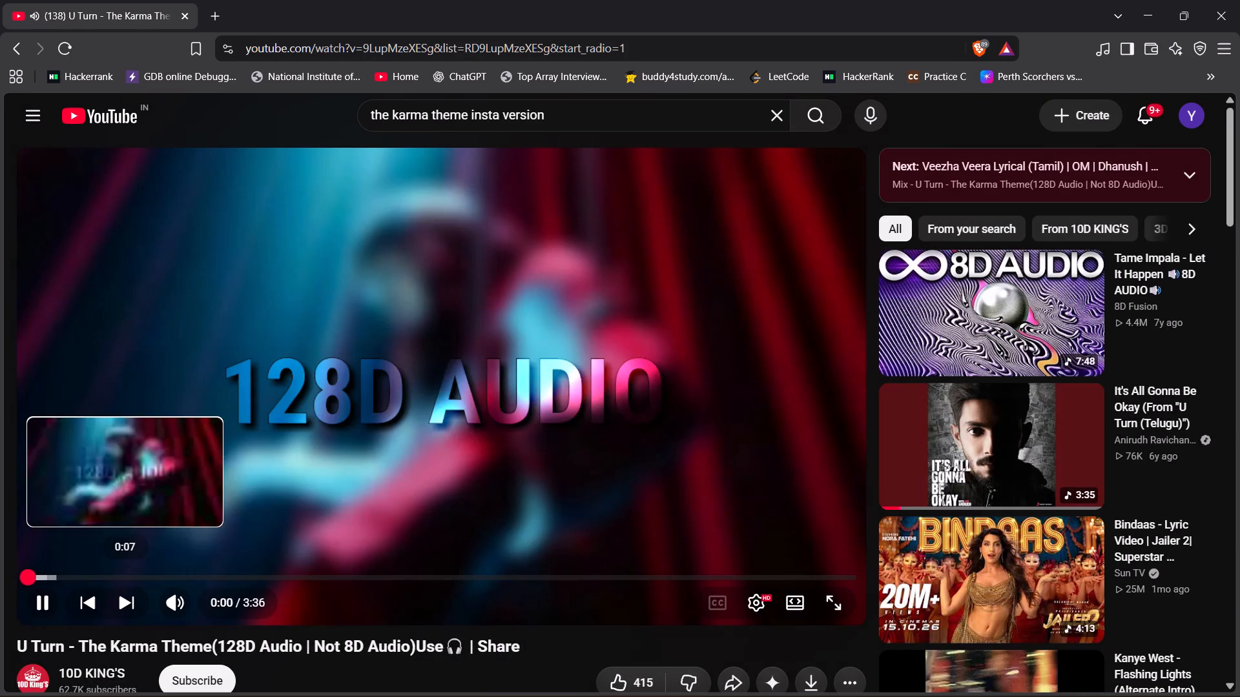
left_click(54, 573)
left_click(87, 577)
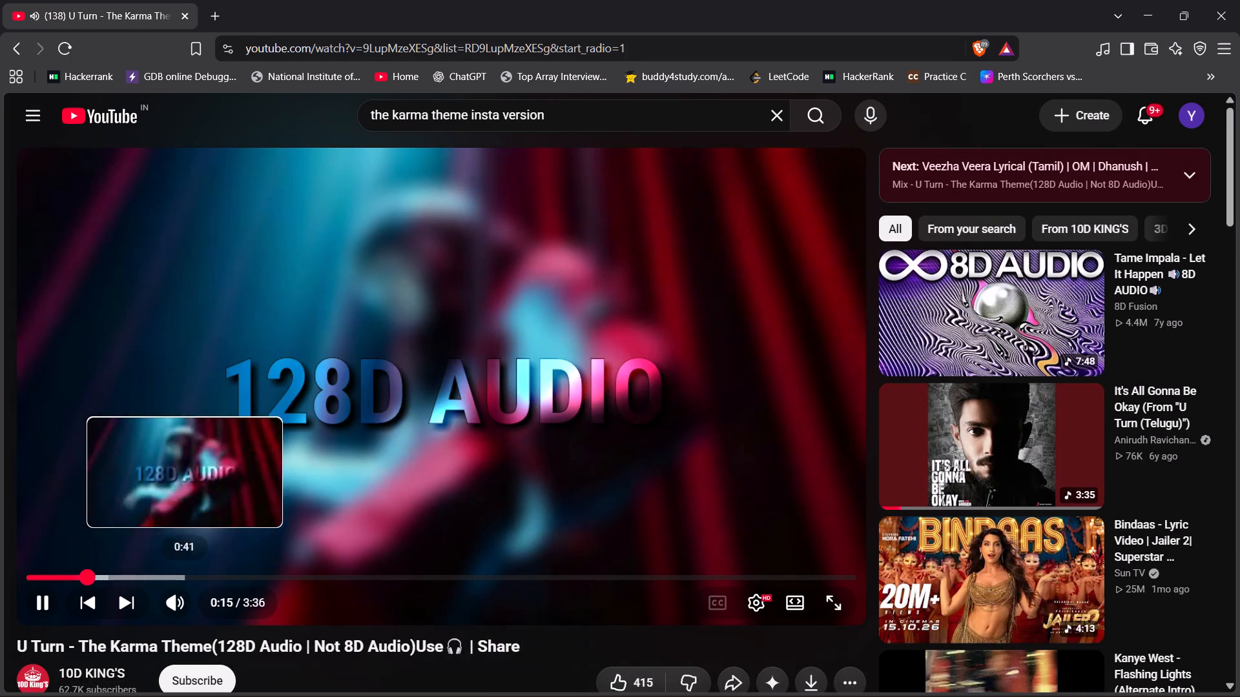
left_click(220, 576)
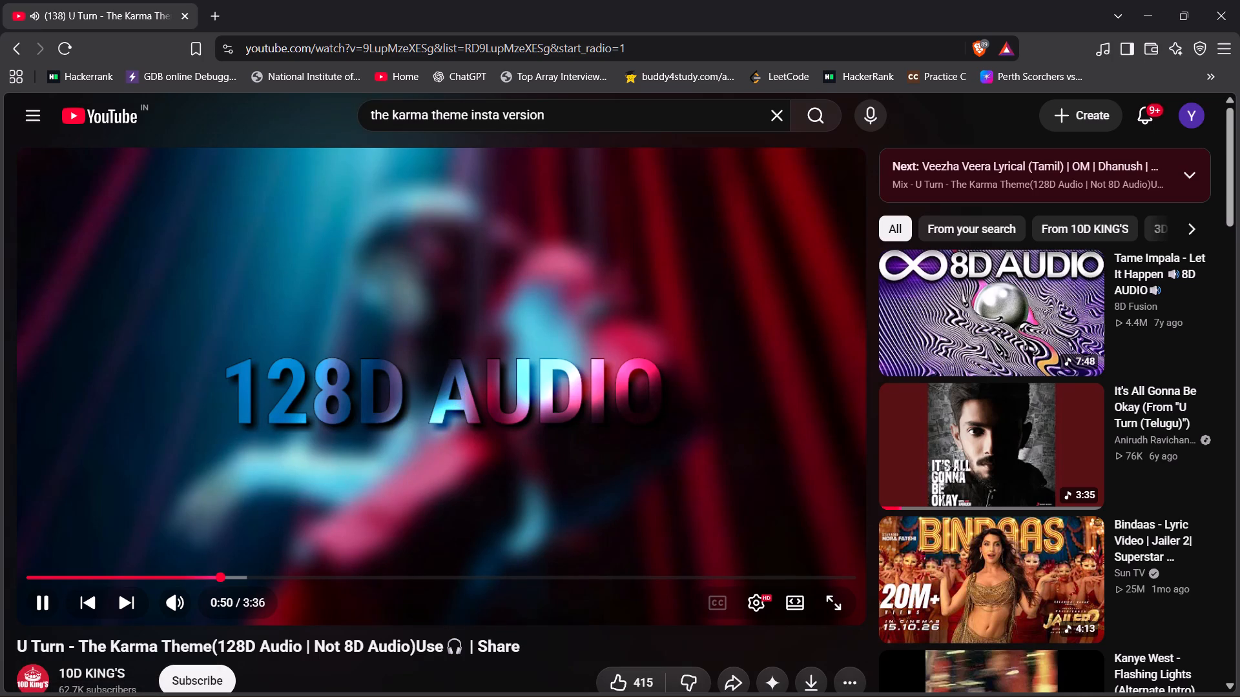
Return to the search results and look further down for another version of The Karma Theme.
left_click(14, 42)
scroll(290, 447, "down", 10)
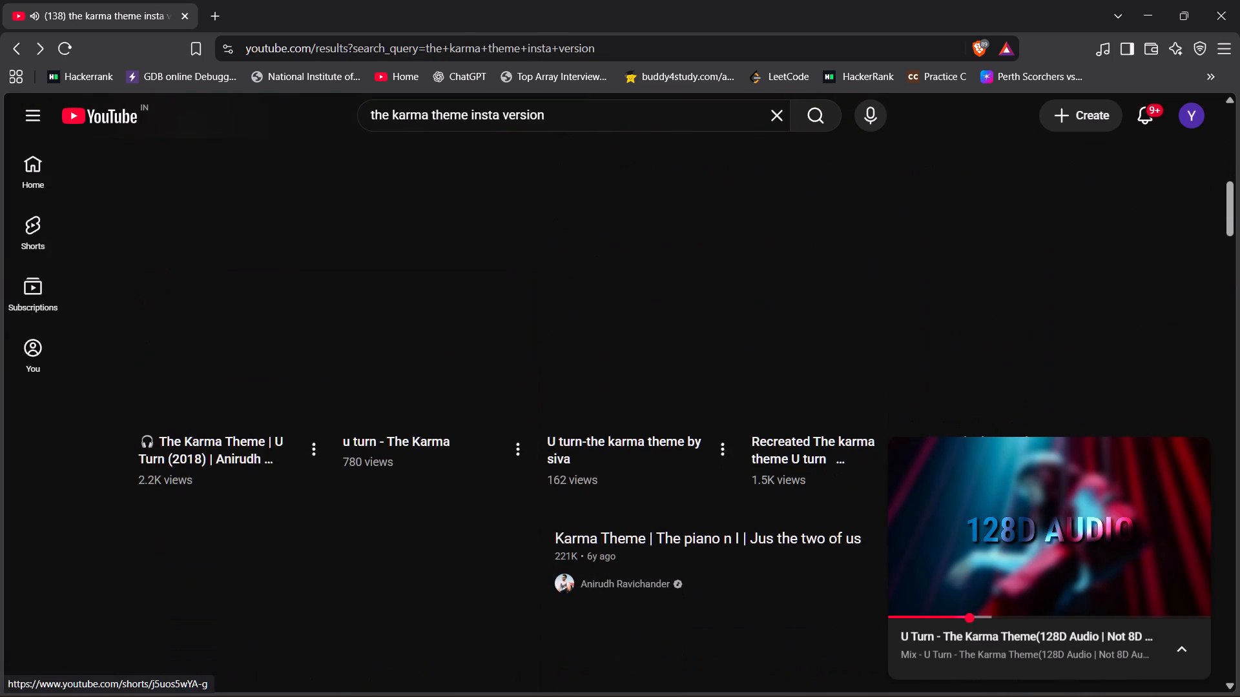
In the Brave browser, look through the YouTube karma theme results for a Short to play, and close the 128D Audio mini player.
scroll(282, 337, "down", 3)
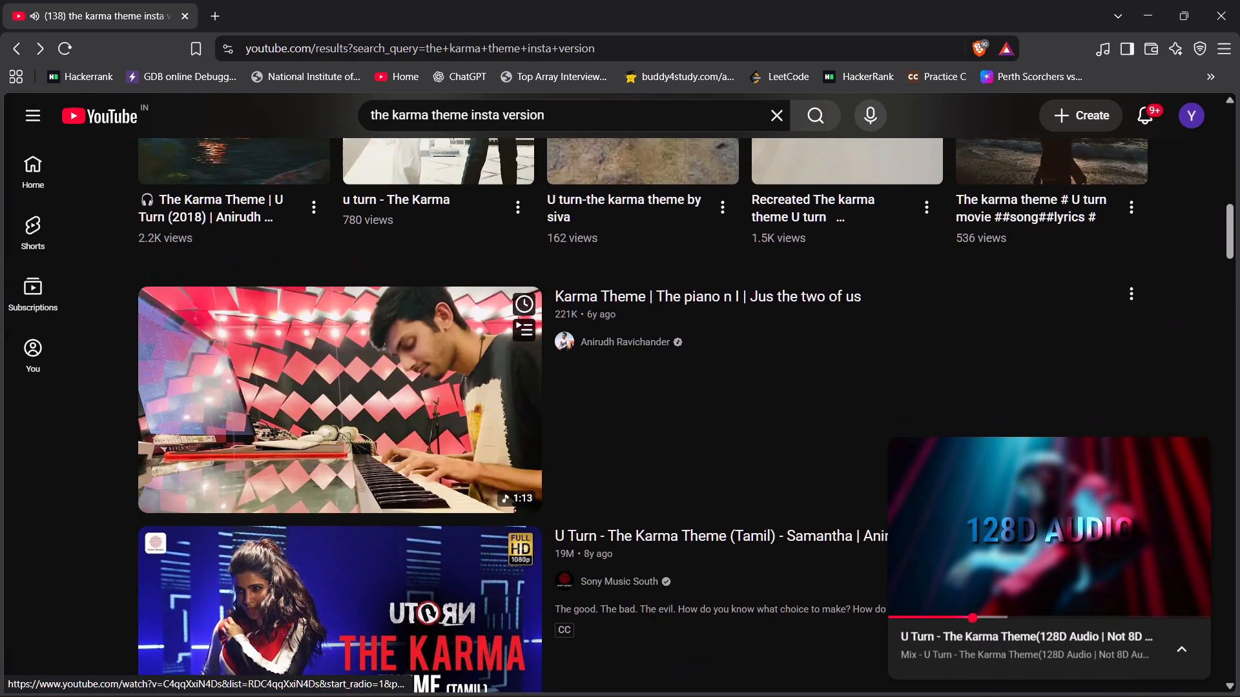
scroll(282, 337, "down", 6)
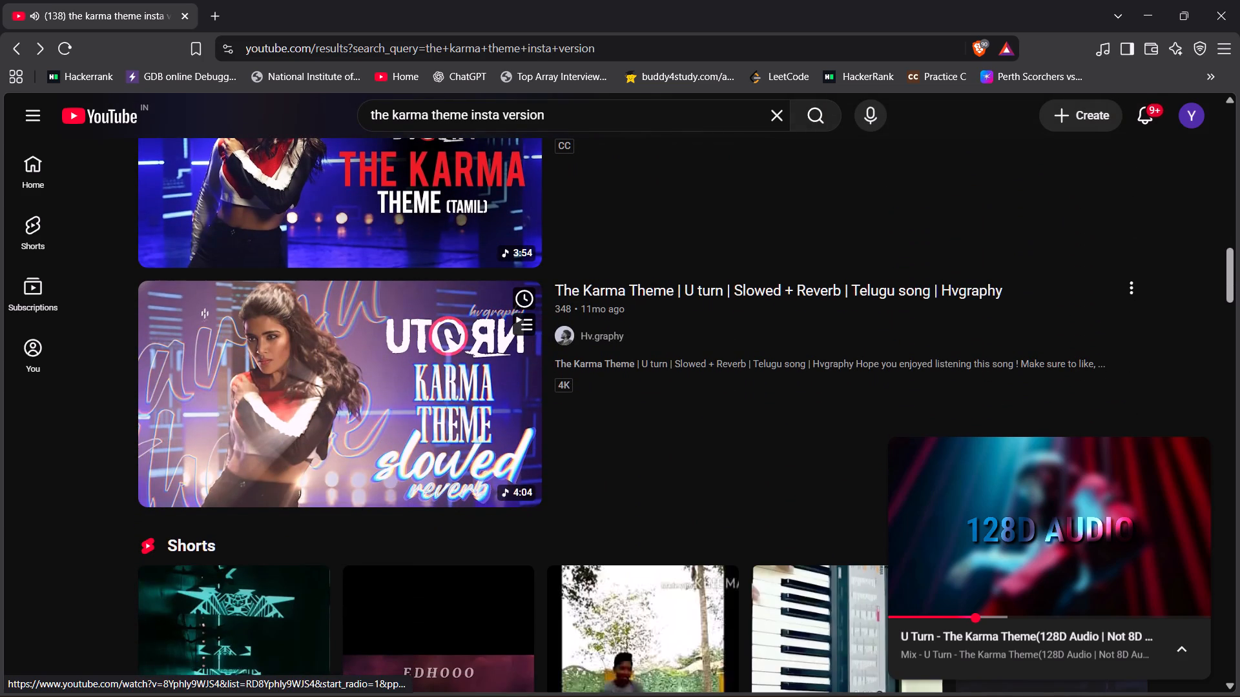
scroll(282, 337, "down", 5)
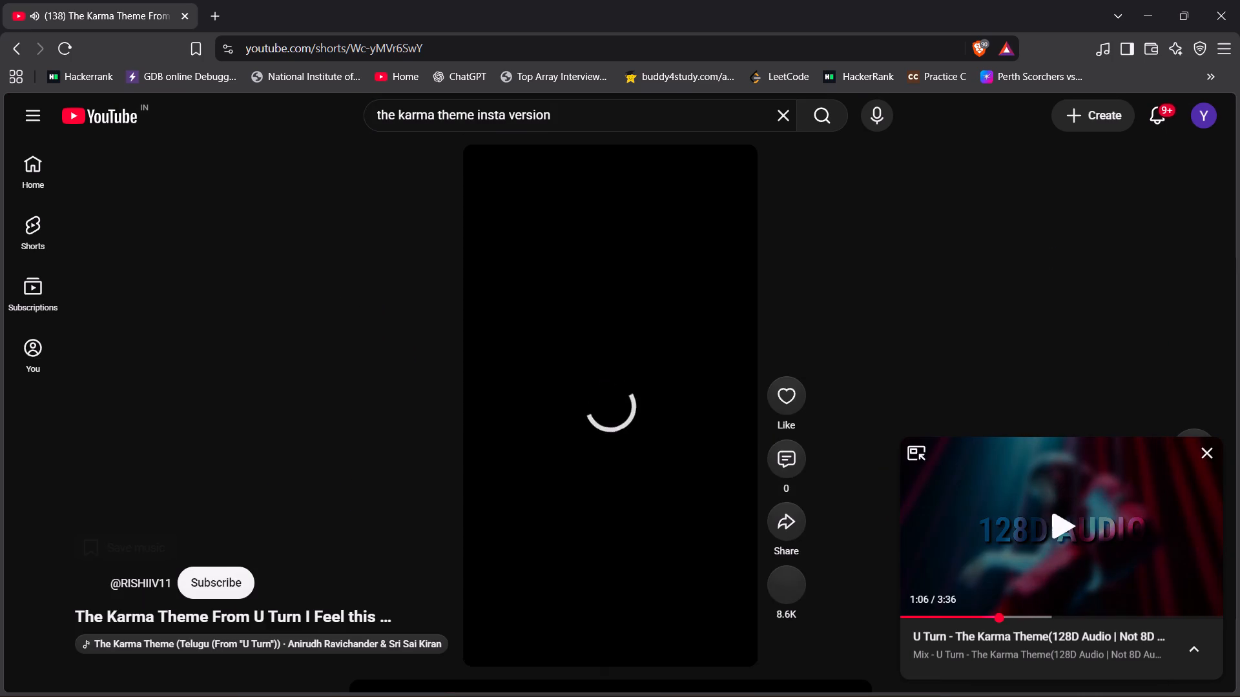
left_click(1206, 453)
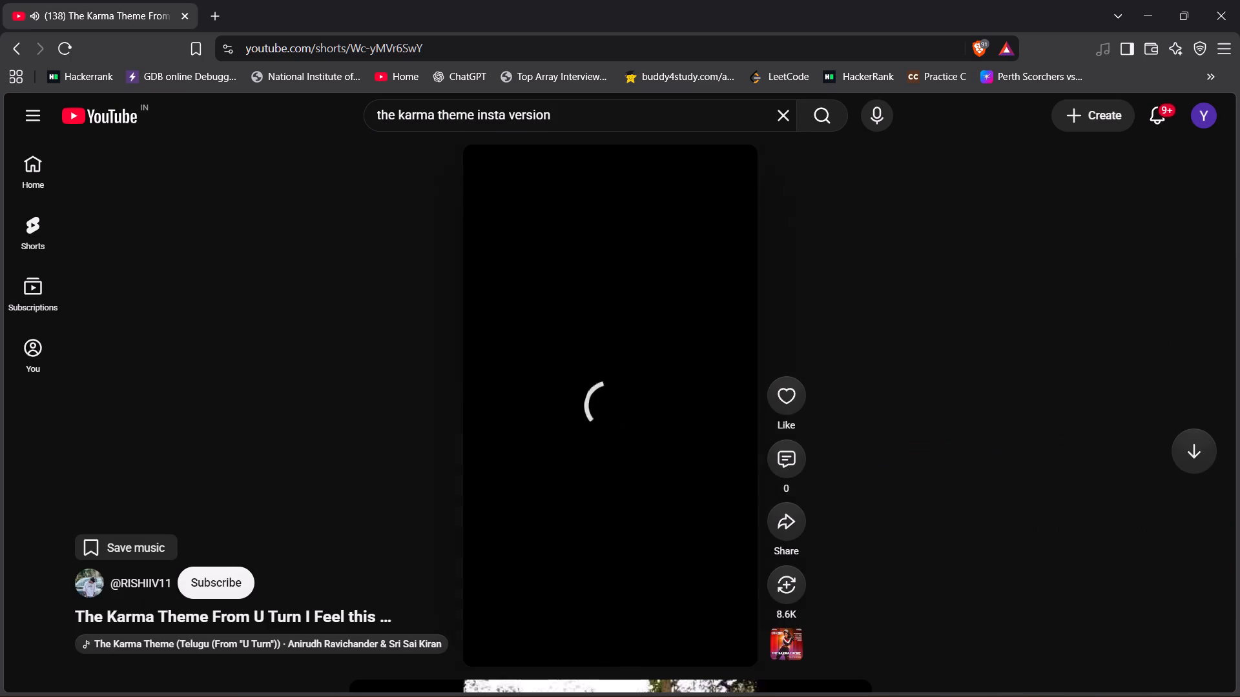
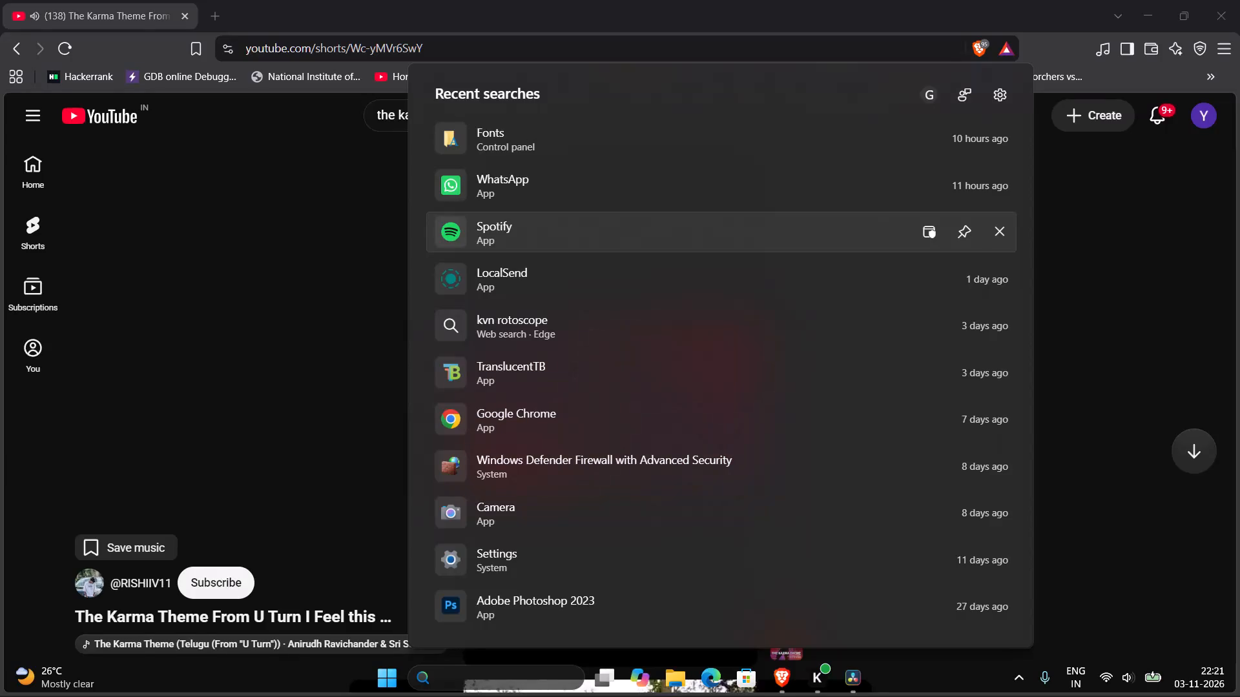
Switch from the browser to WhatsApp by launching it from the recent Windows searches.
left_click(507, 183)
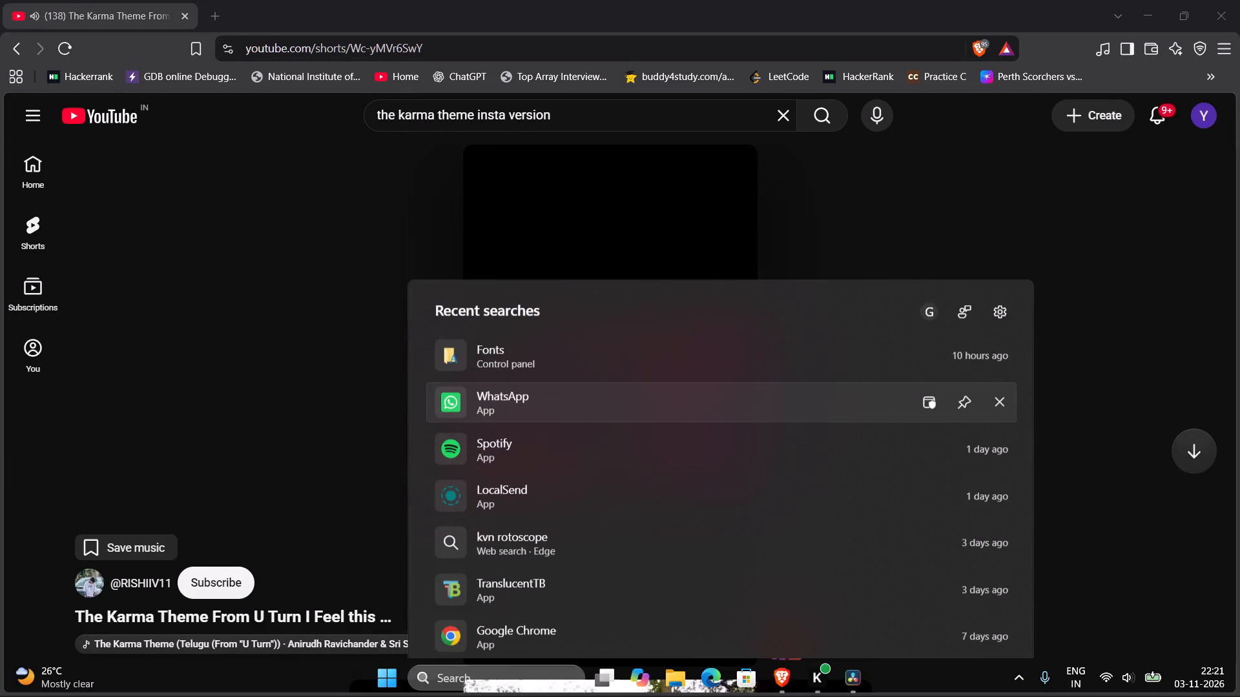
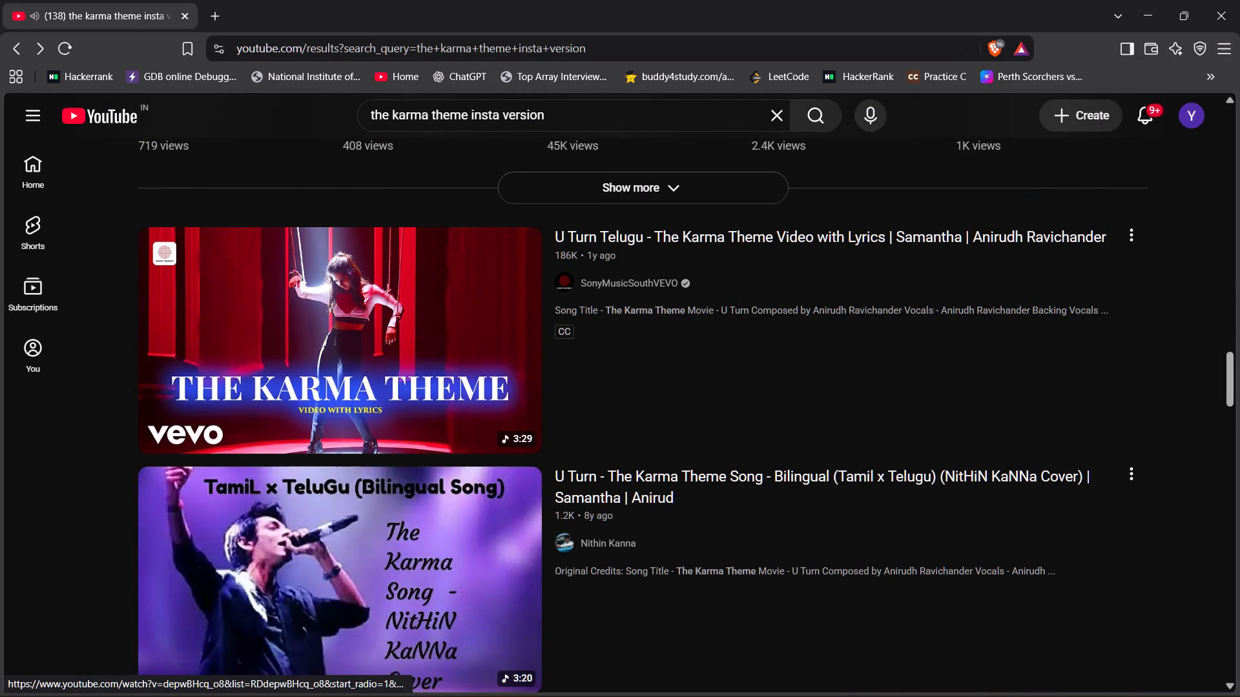
Look through the YouTube results for a suitable version of The Karma Theme, briefly opening the 9-month-old SonyMusicSouthVEVO lyrics video and returning to the results.
scroll(409, 358, "down", 3)
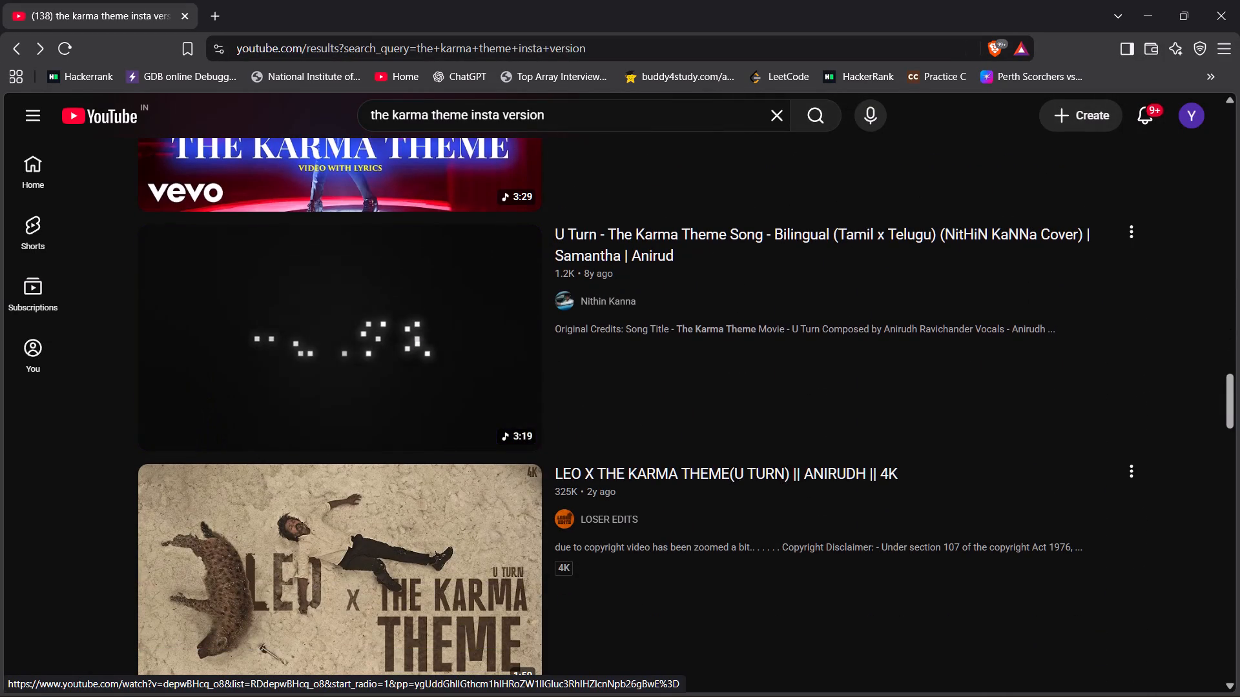
scroll(400, 358, "down", 2)
scroll(394, 423, "down", 1)
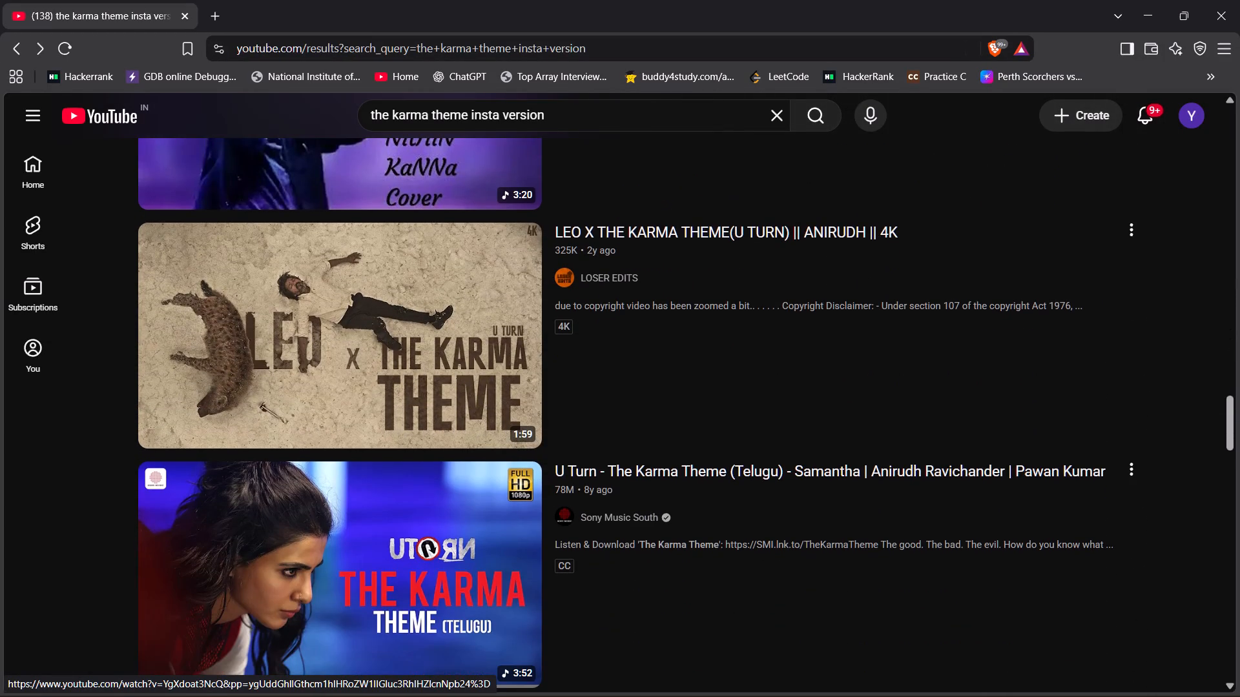
scroll(394, 423, "down", 2)
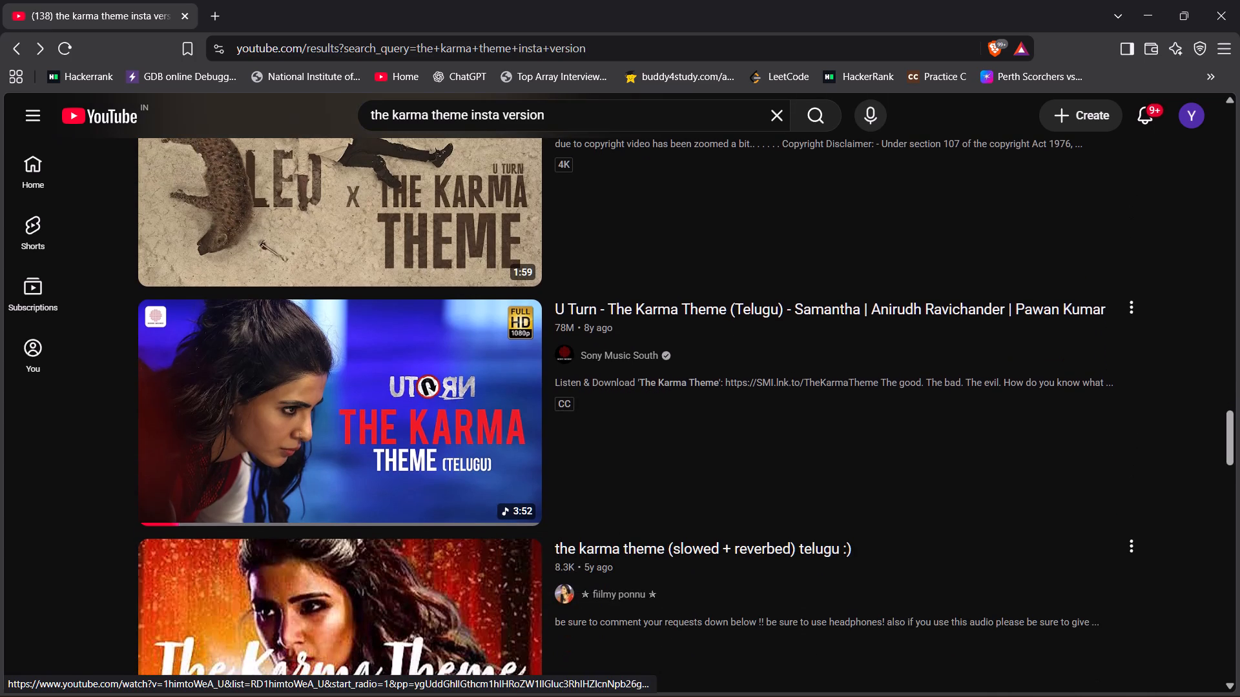
scroll(394, 423, "down", 3)
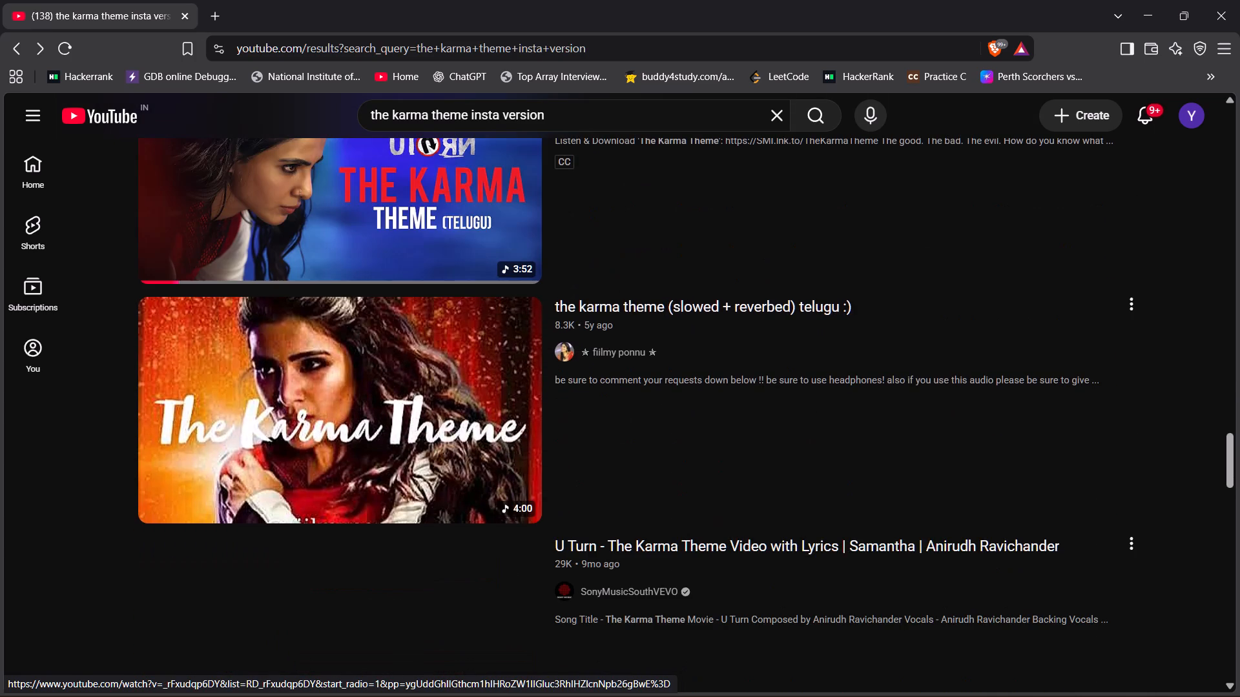
scroll(394, 423, "down", 3)
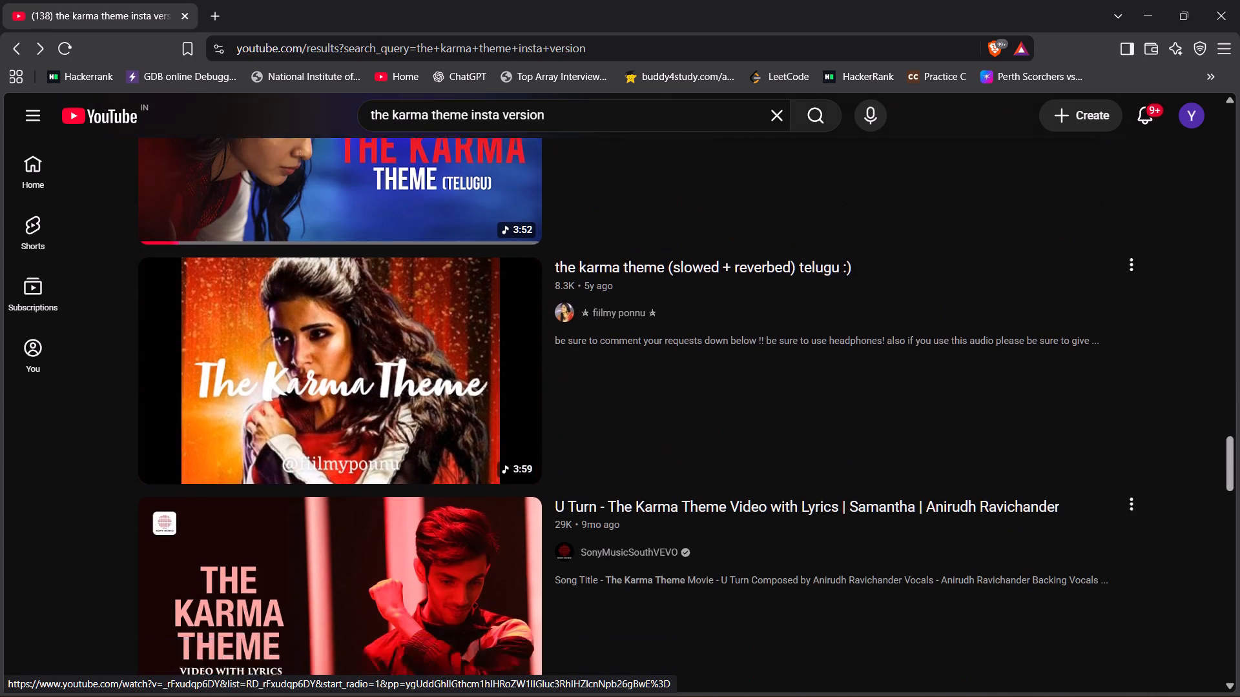
left_click(374, 463)
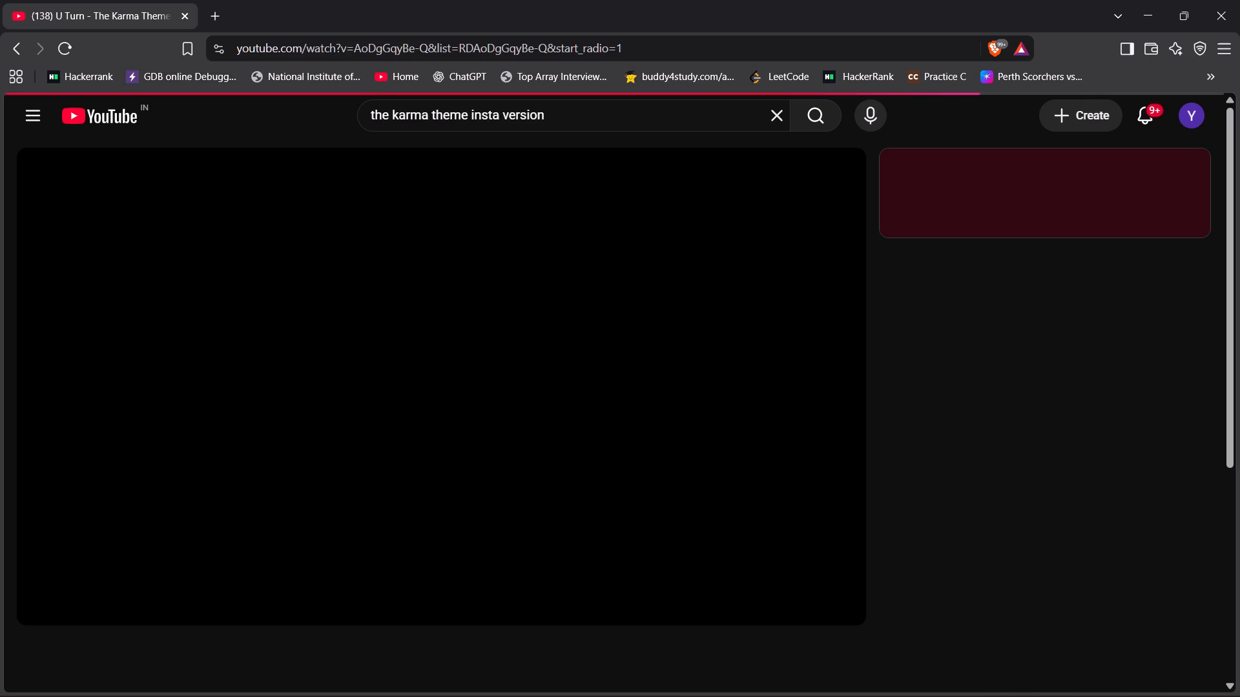
left_click(19, 48)
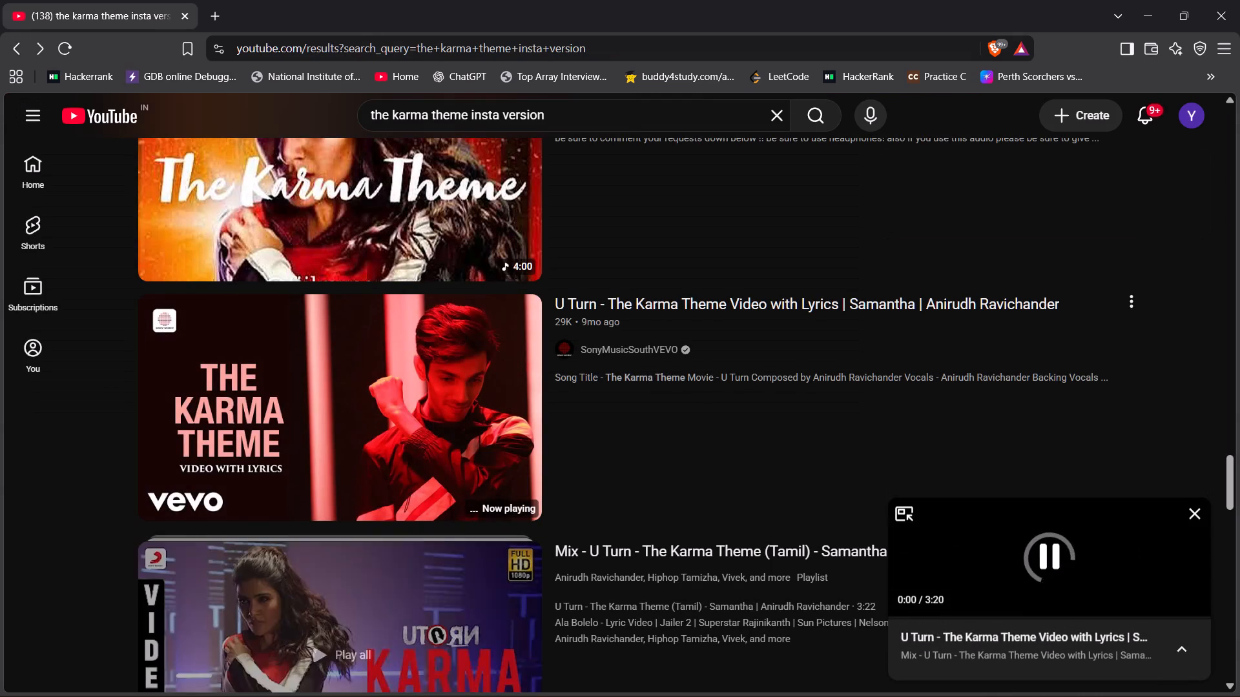
left_click(1200, 514)
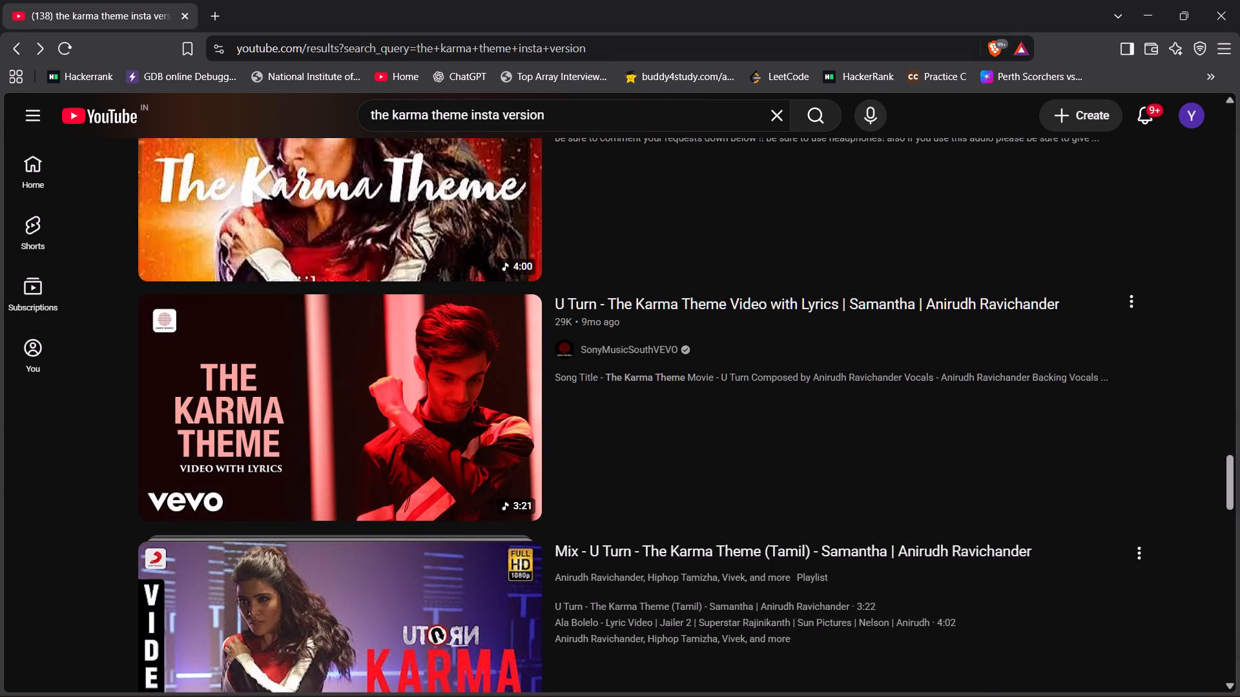
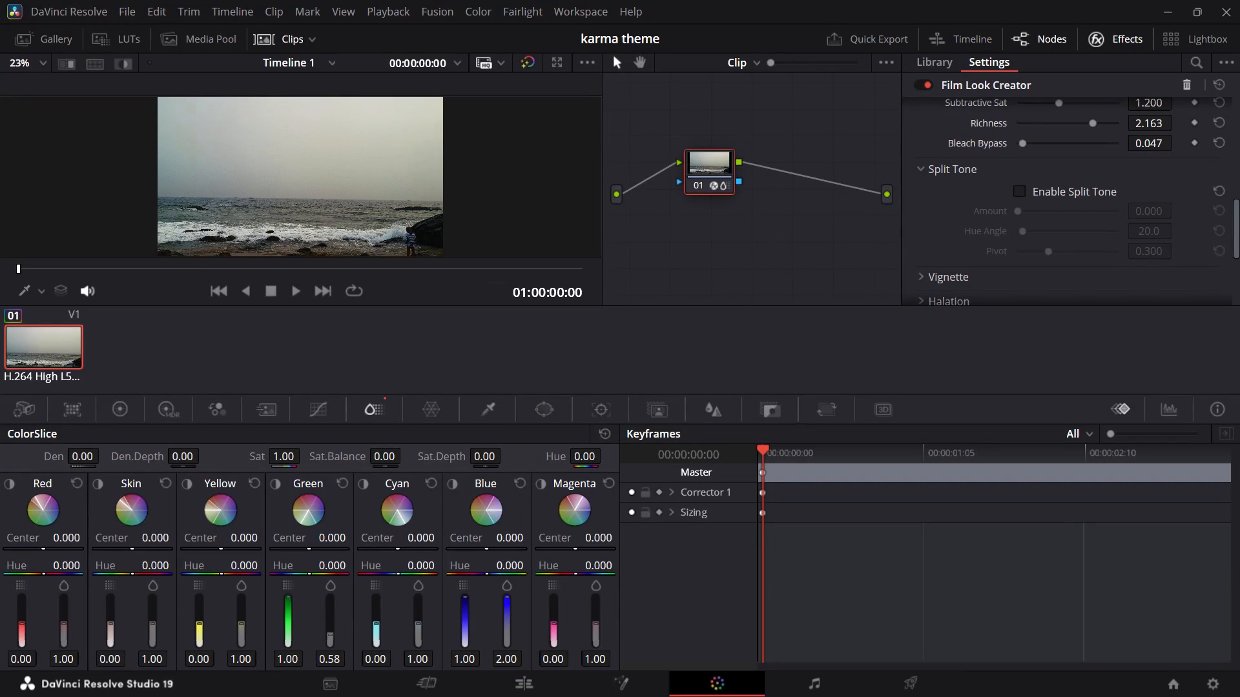
Look through the remaining Film Look Creator sections on node 01, checking the Vignette and Halation groups.
left_click(1224, 64)
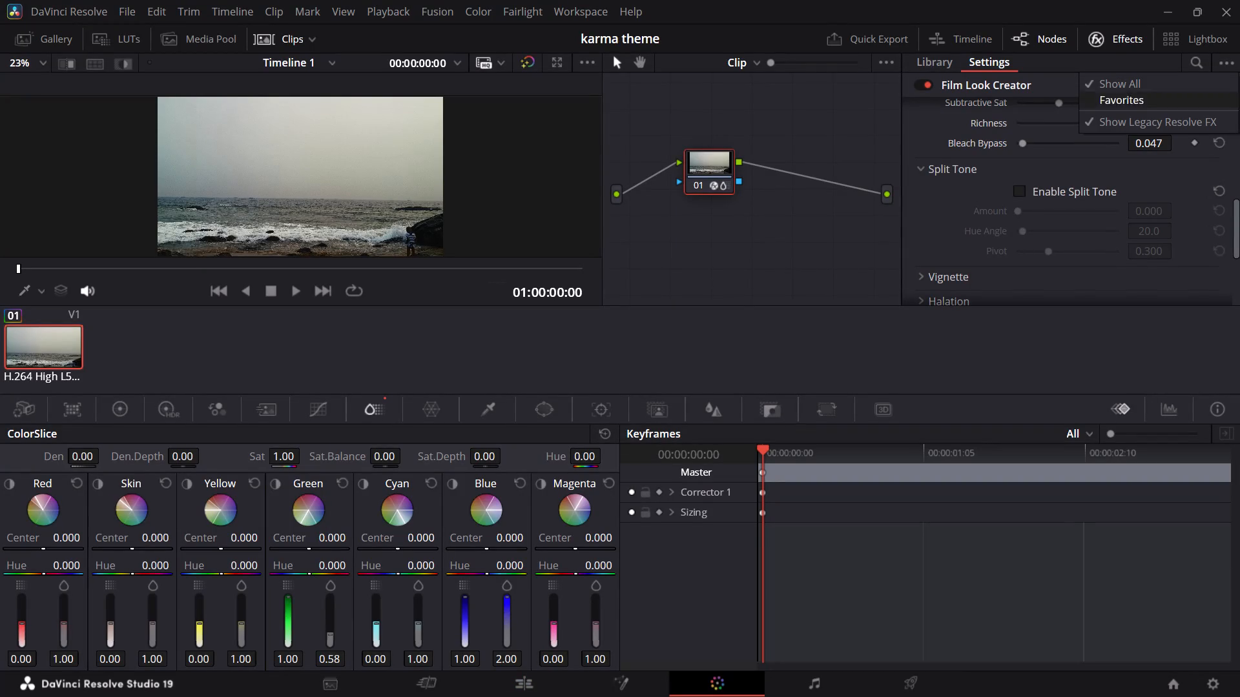
left_click(947, 248)
scroll(947, 247, "down", 4)
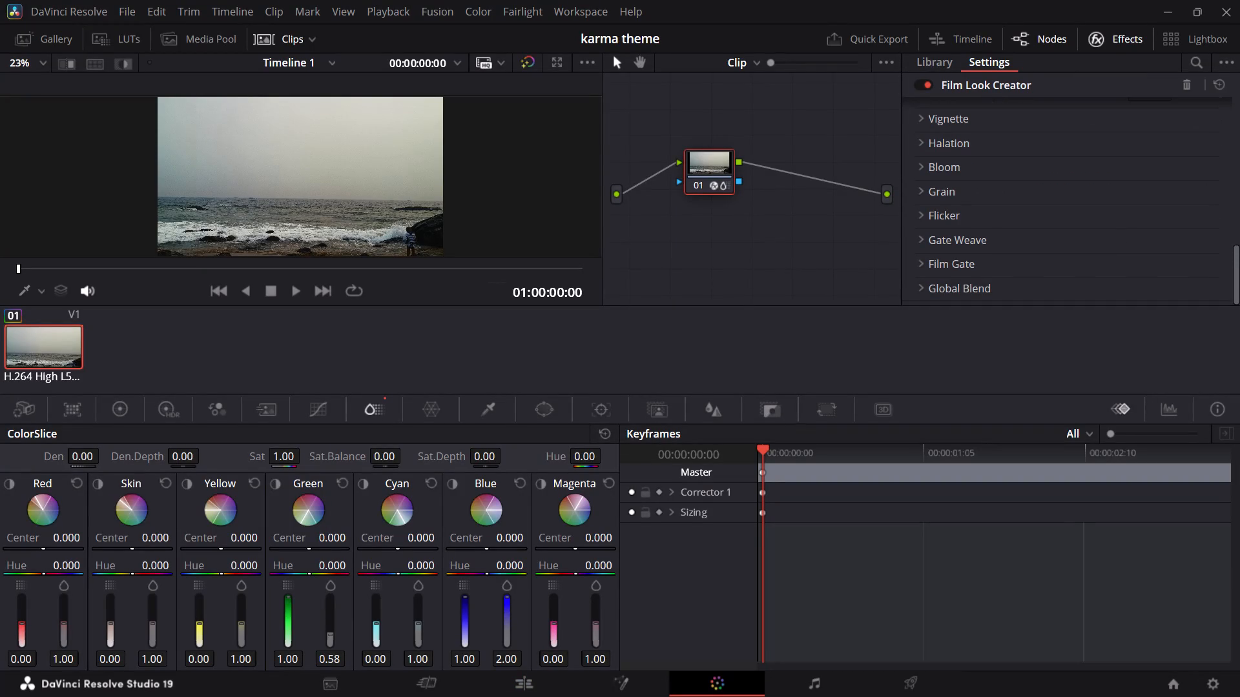
scroll(914, 139, "down", 3)
left_click(920, 119)
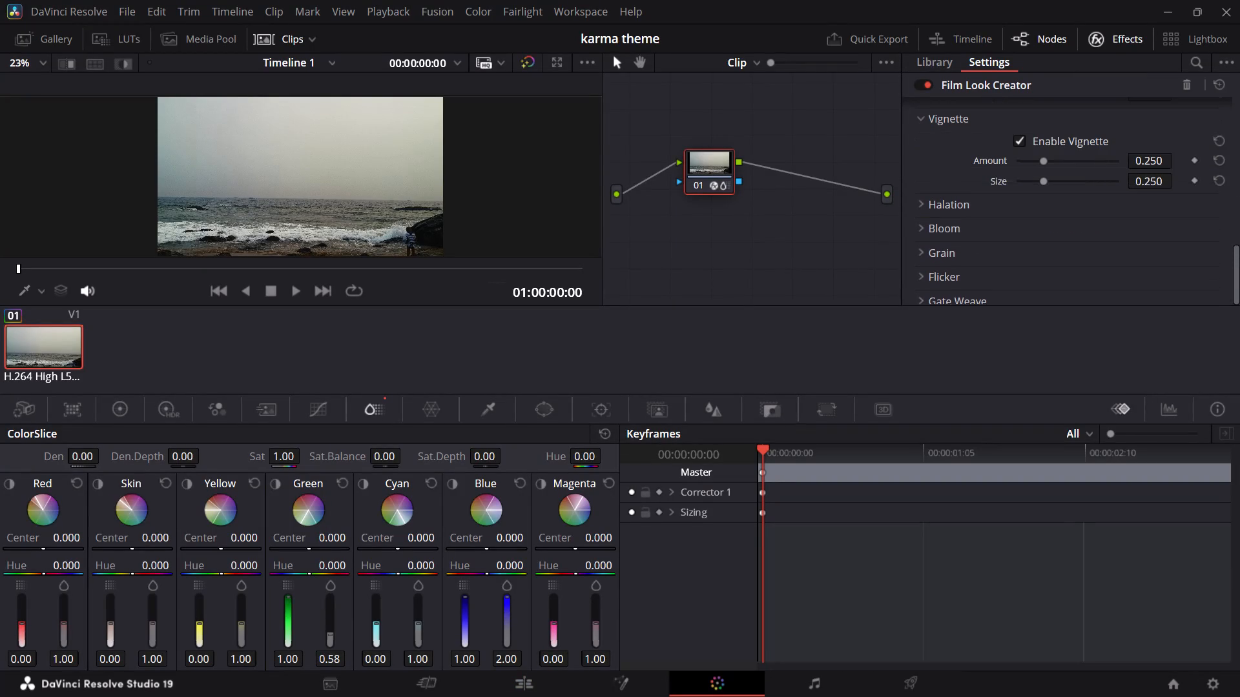
left_click(920, 119)
left_click(920, 119)
left_click(920, 119)
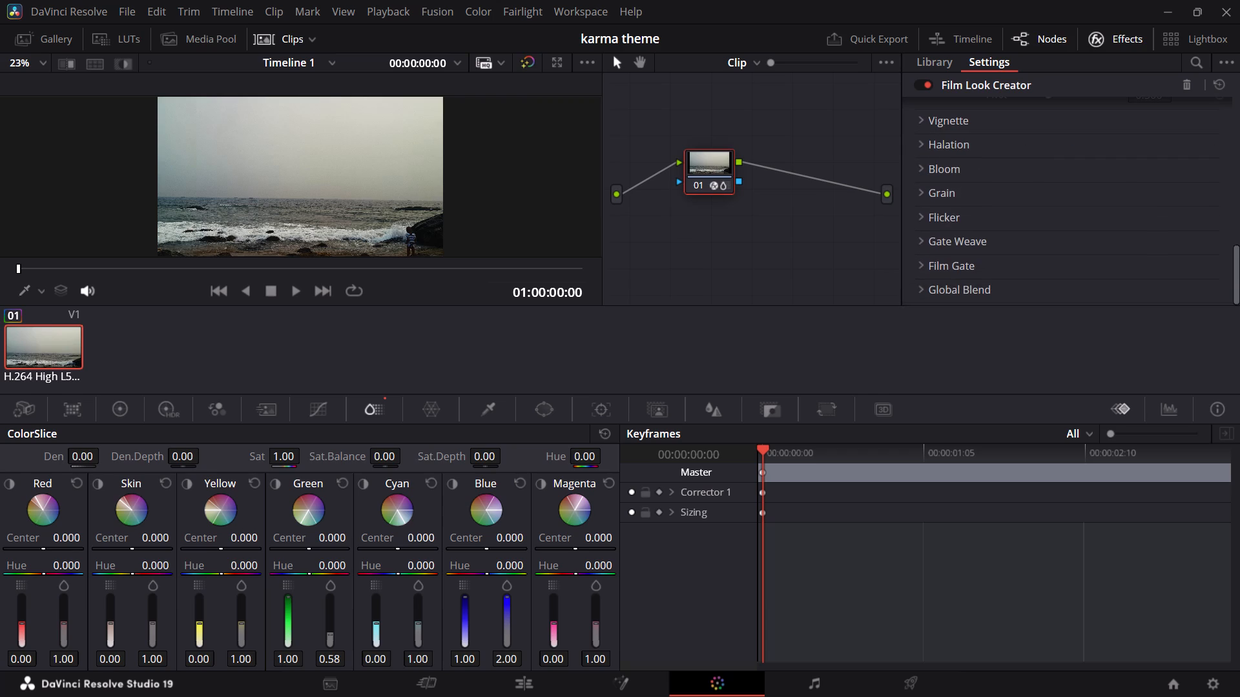
left_click(924, 145)
left_click(924, 145)
scroll(945, 150, "down", 5)
Add a Corrector node after node 01 and connect node 01's RGB output to the new node's input.
left_click(784, 218)
right_click(765, 212)
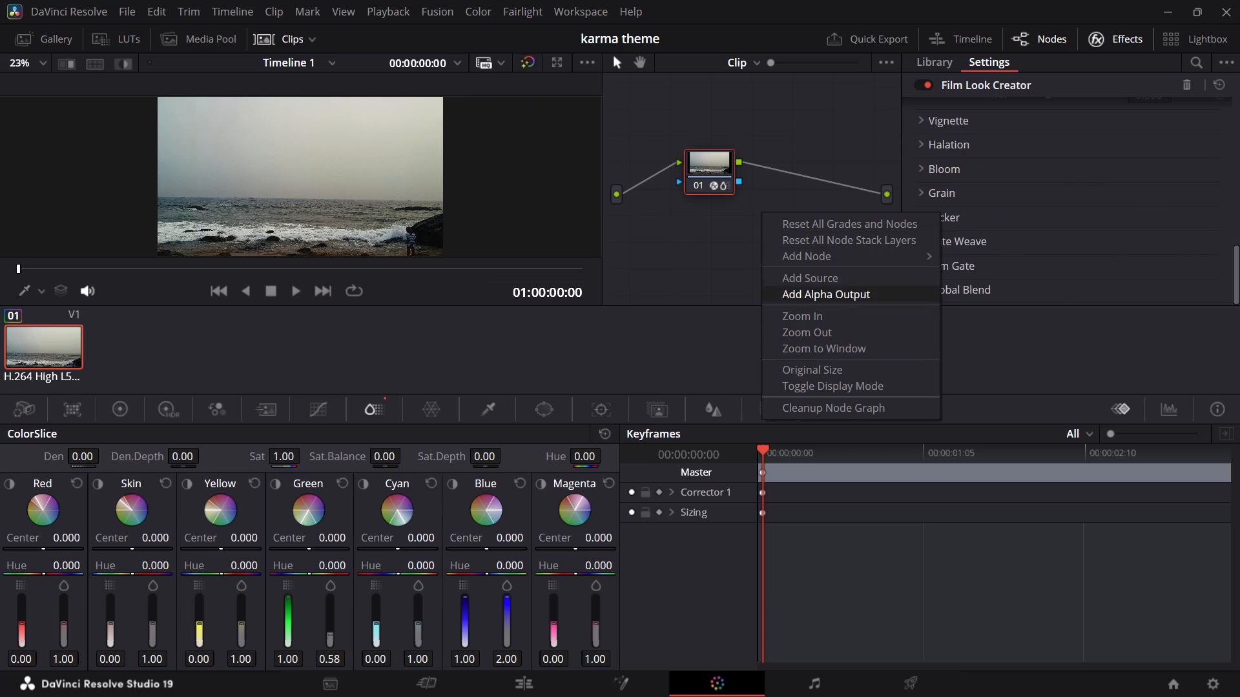
left_click(802, 248)
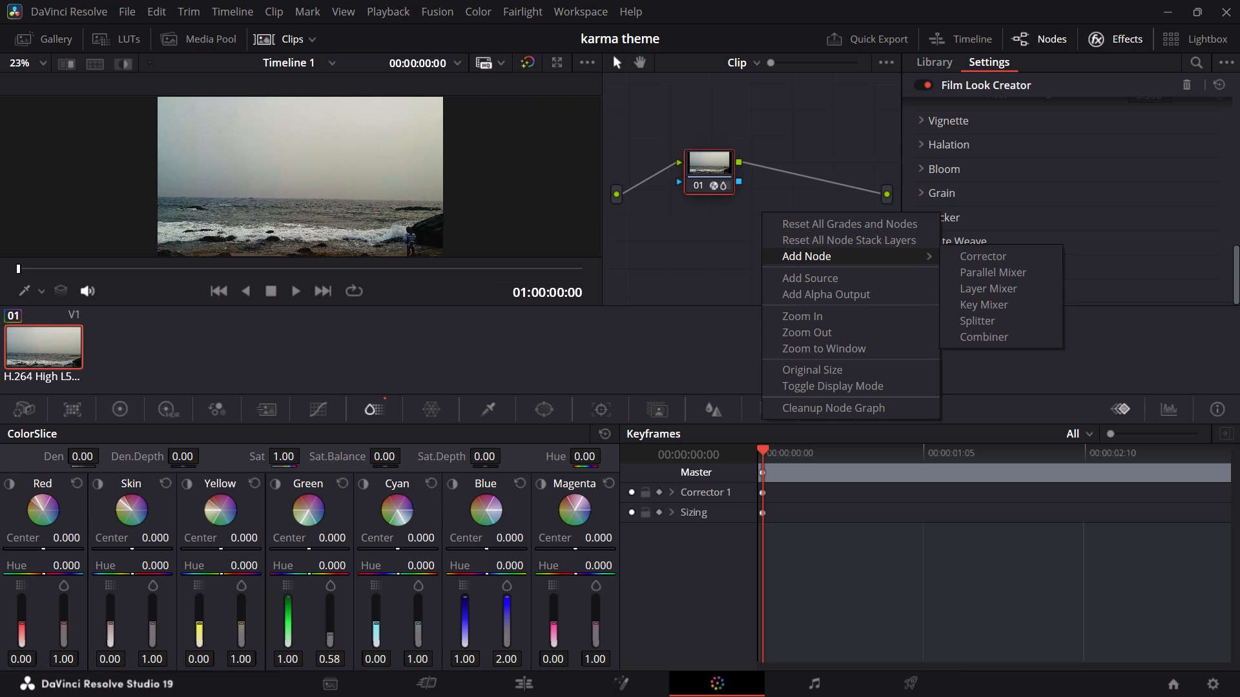
left_click(959, 253)
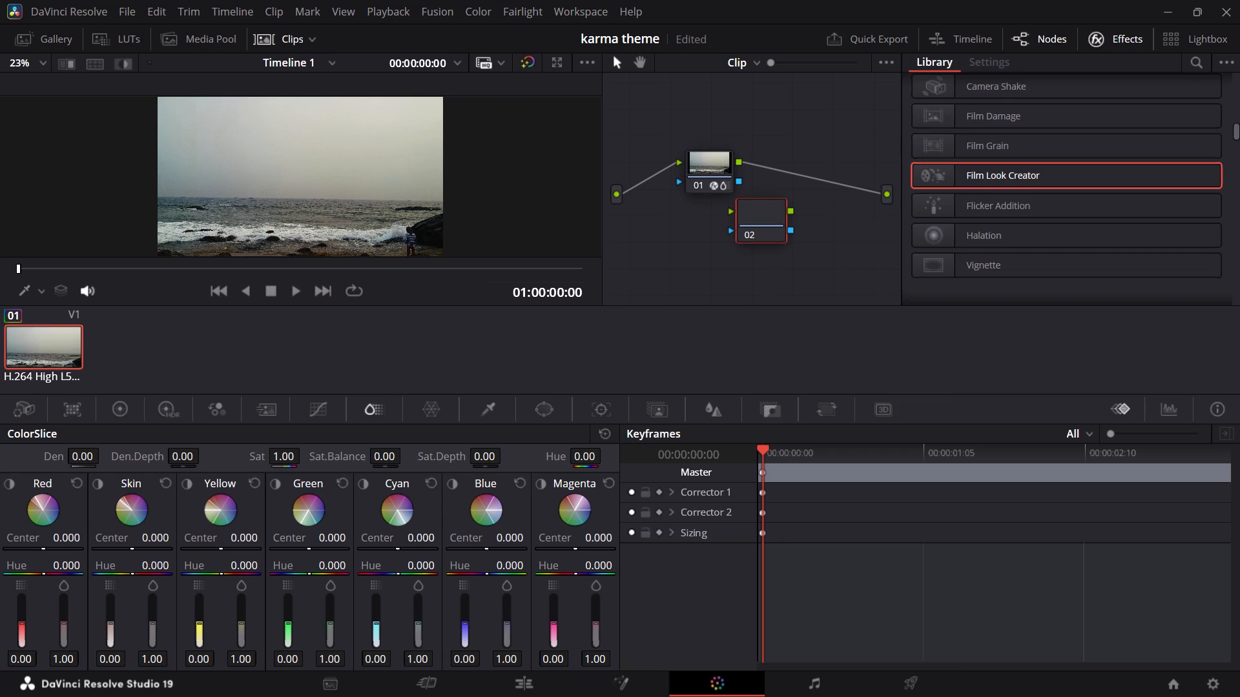
left_click_drag(752, 225, 785, 182)
left_click_drag(738, 161, 758, 163)
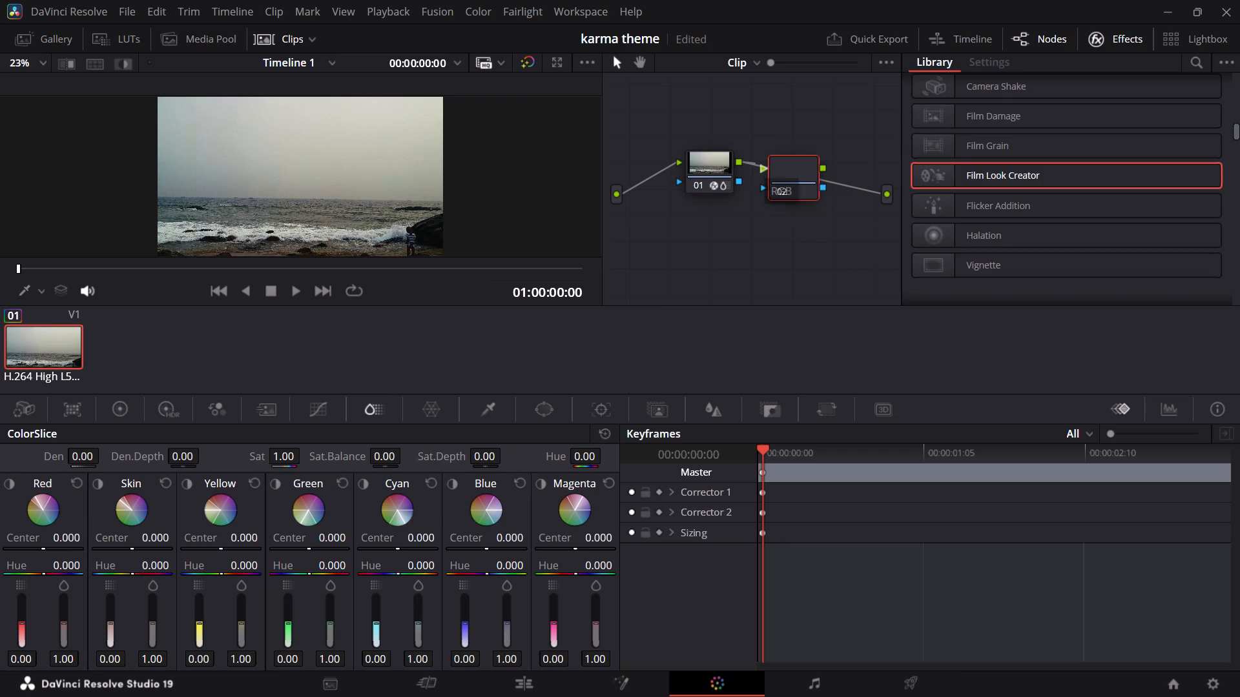
left_click_drag(758, 163, 761, 168)
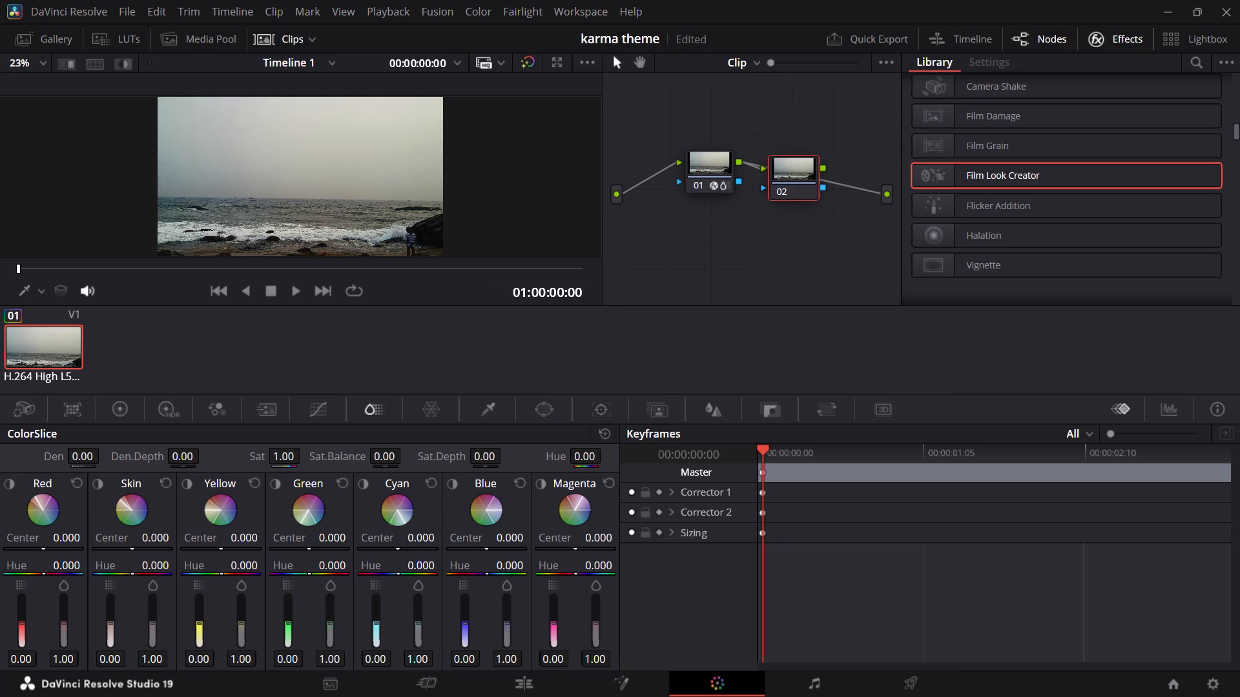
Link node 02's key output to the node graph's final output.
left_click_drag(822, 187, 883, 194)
Apply the Aperture Diffraction effect from Resolve FX Light to node 02.
left_click(796, 177)
scroll(986, 167, "down", 1)
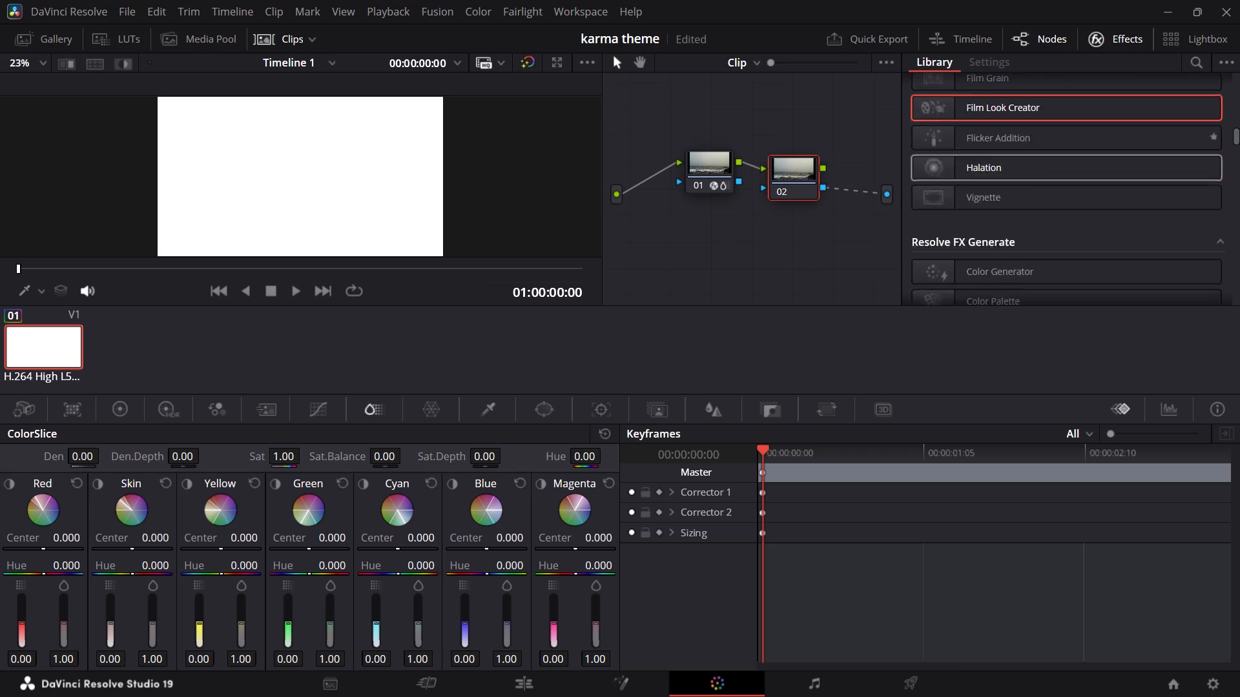
scroll(986, 168, "down", 3)
scroll(986, 168, "up", 1)
scroll(986, 168, "down", 7)
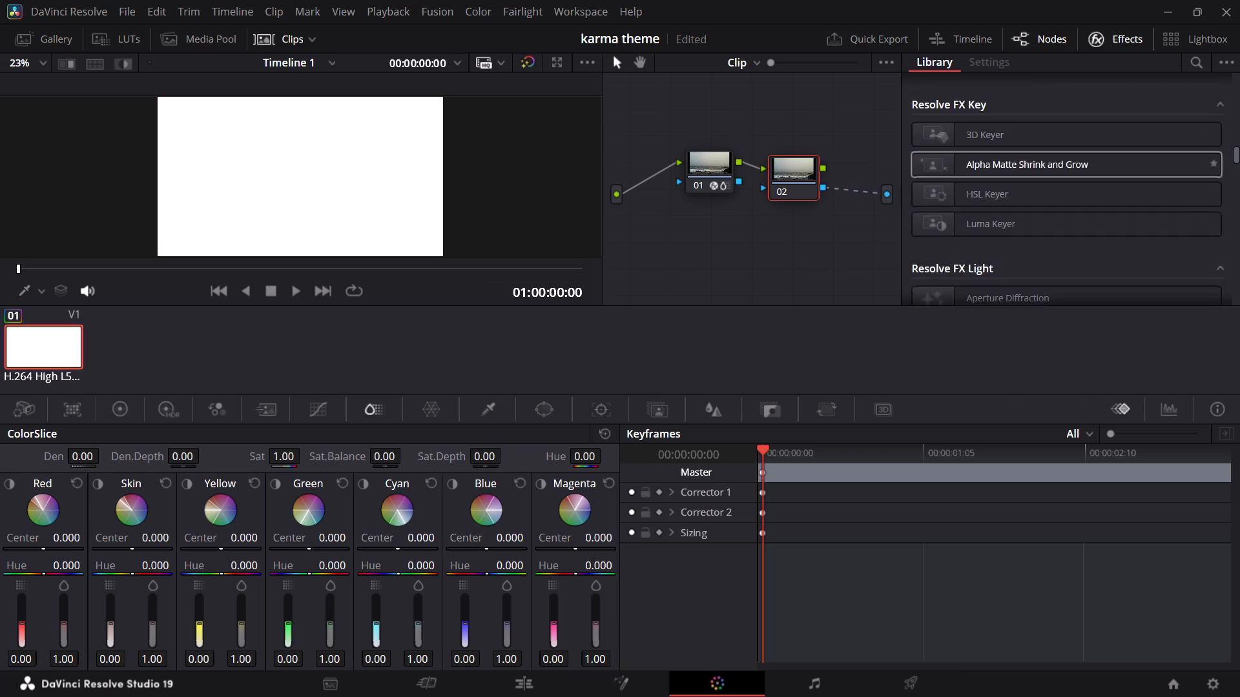
scroll(986, 168, "down", 5)
left_click_drag(996, 125, 793, 174)
Connect node 02's RGB output to the node graph's final output.
left_click(709, 170)
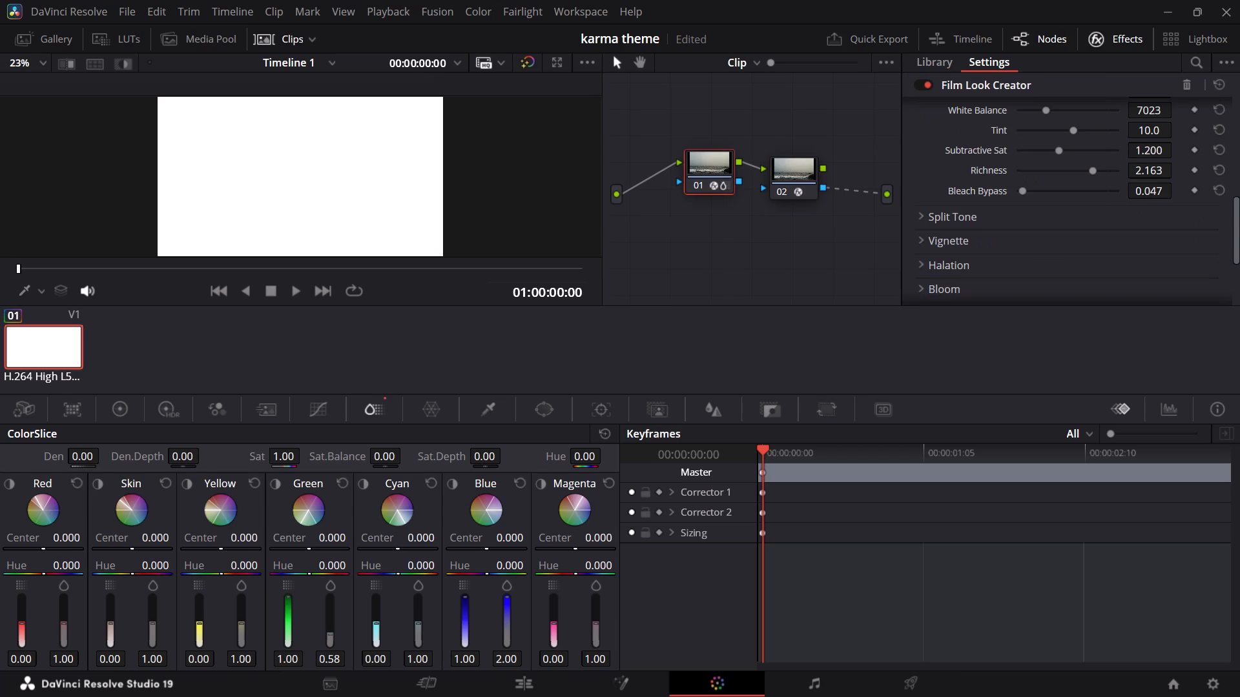
left_click_drag(823, 166, 885, 192)
left_click_drag(885, 192, 885, 191)
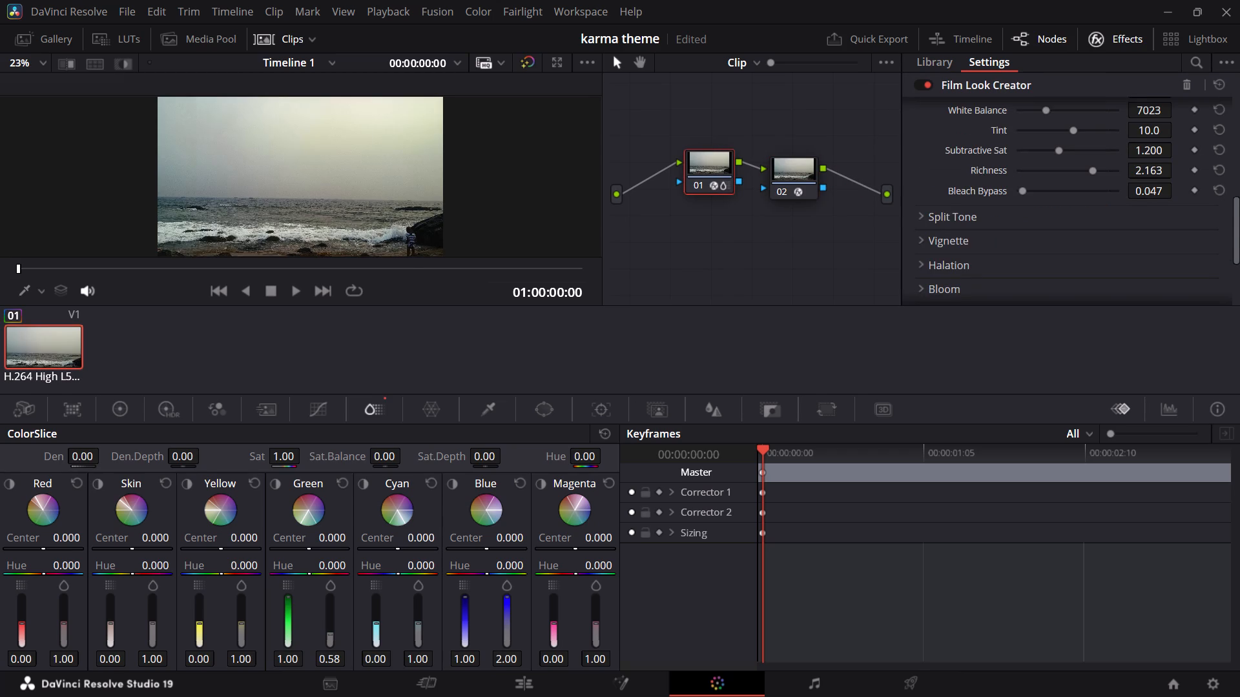
Review the Aperture Diffraction settings on node 02 and the Film Look Creator settings on node 01.
left_click(806, 181)
scroll(1036, 168, "up", 2)
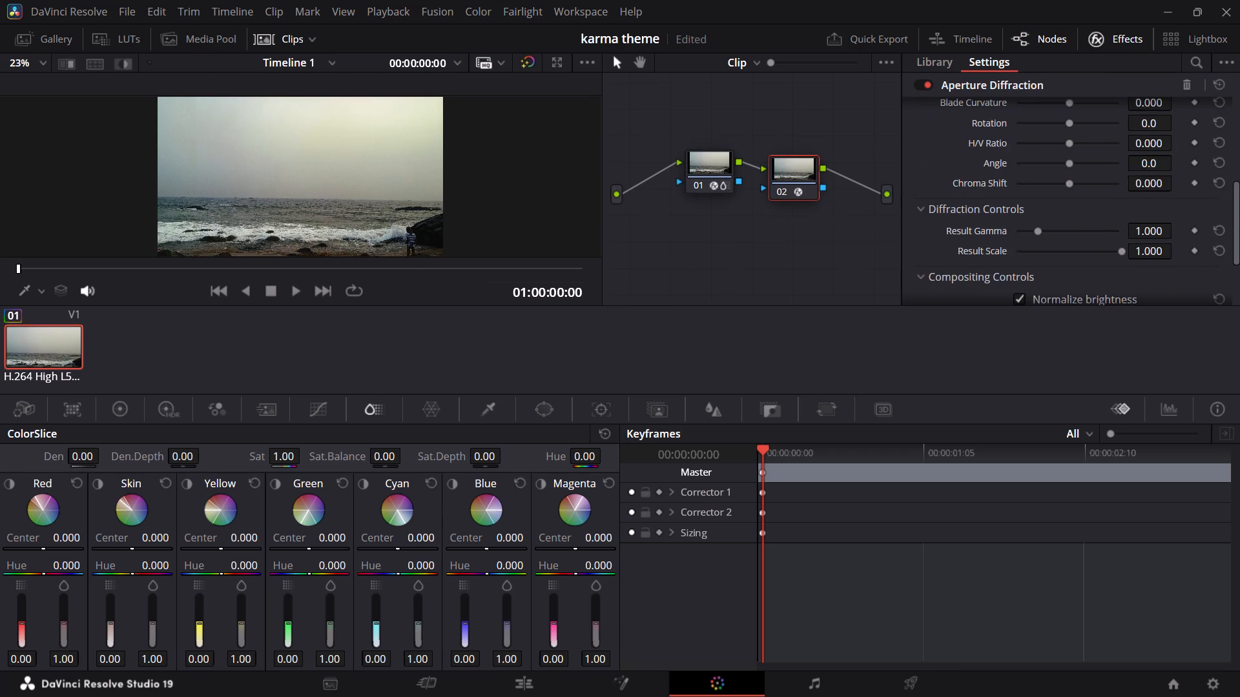
scroll(1036, 168, "up", 12)
left_click(938, 67)
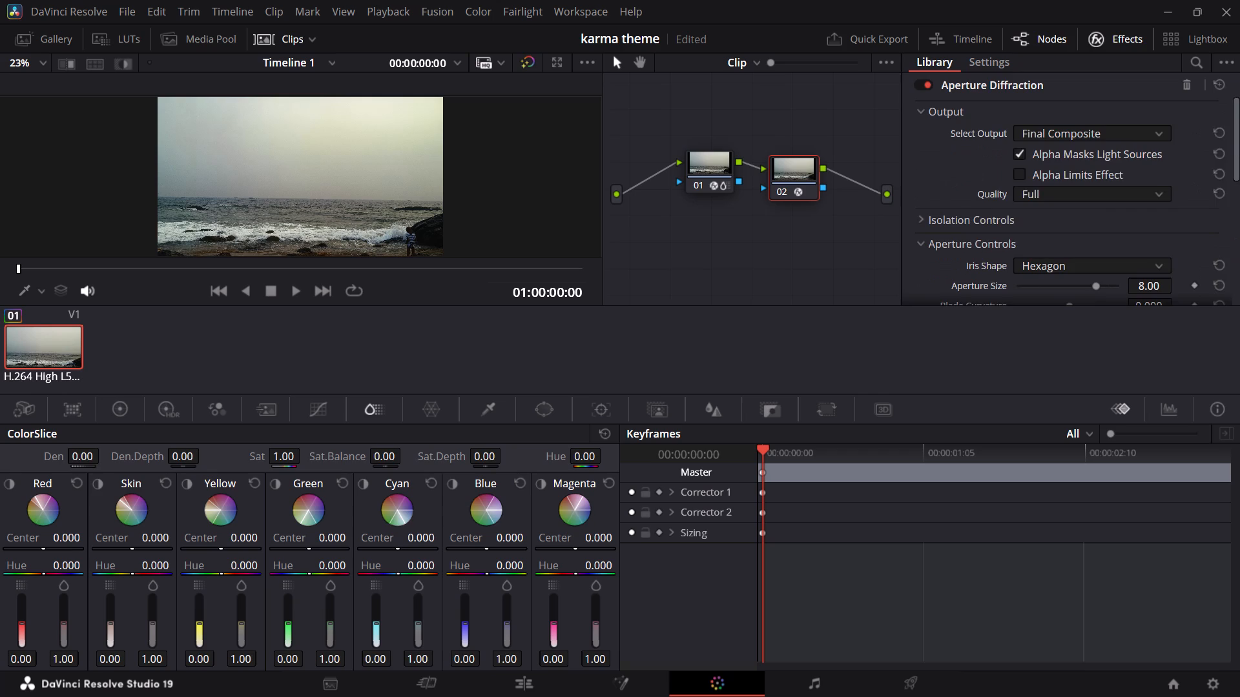
left_click(970, 66)
left_click(715, 168)
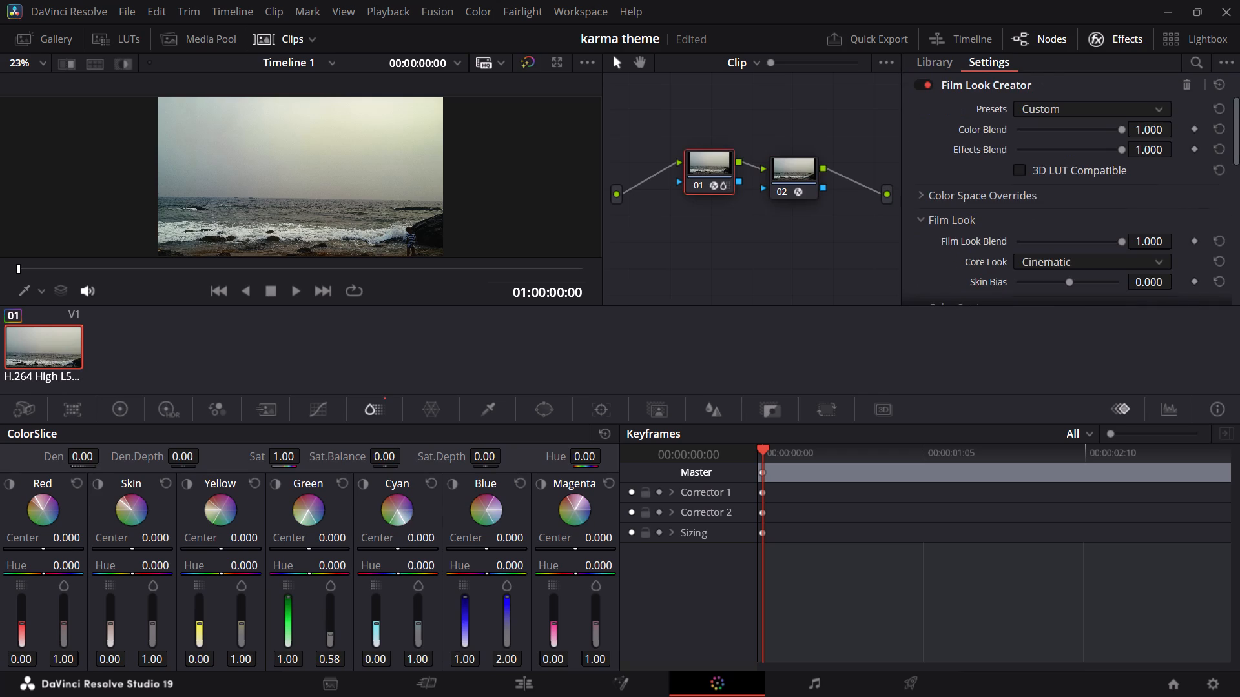
left_click(796, 175)
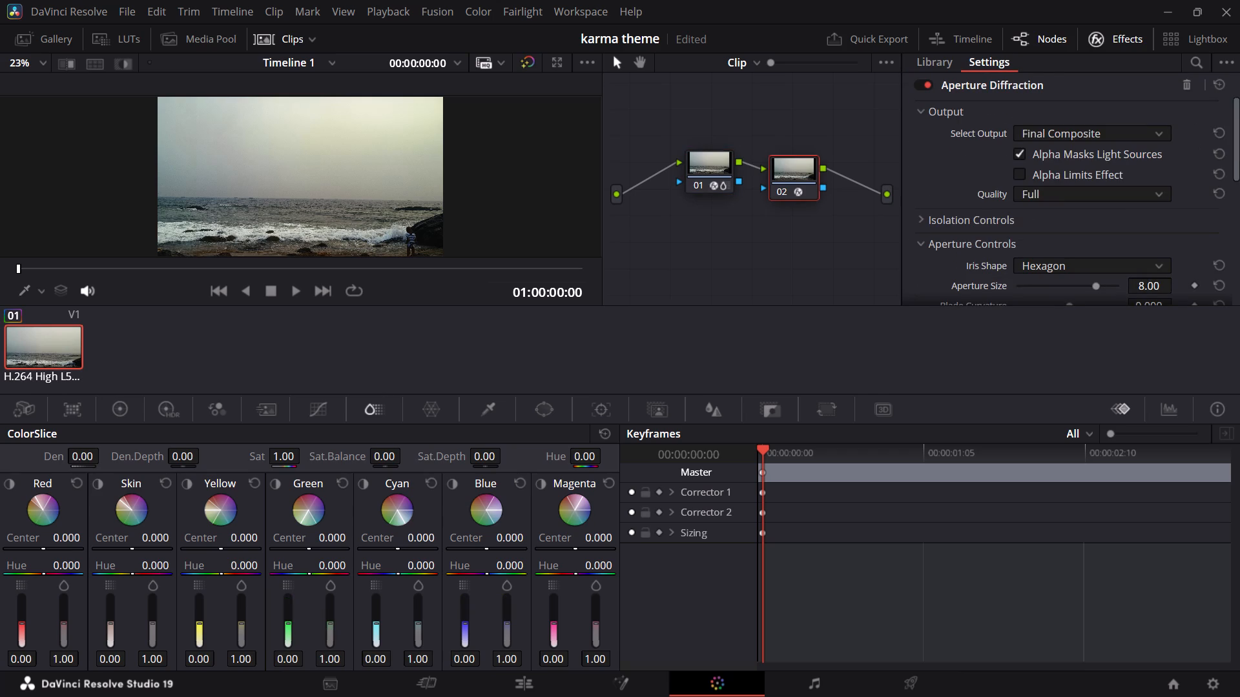
Preview Aperture Diffraction's Isolated Source, Preview Aperture, Preview Diffraction Pattern and Diffraction Patterns Alone outputs, returning to Final Composite.
left_click(1032, 134)
left_click(1036, 157)
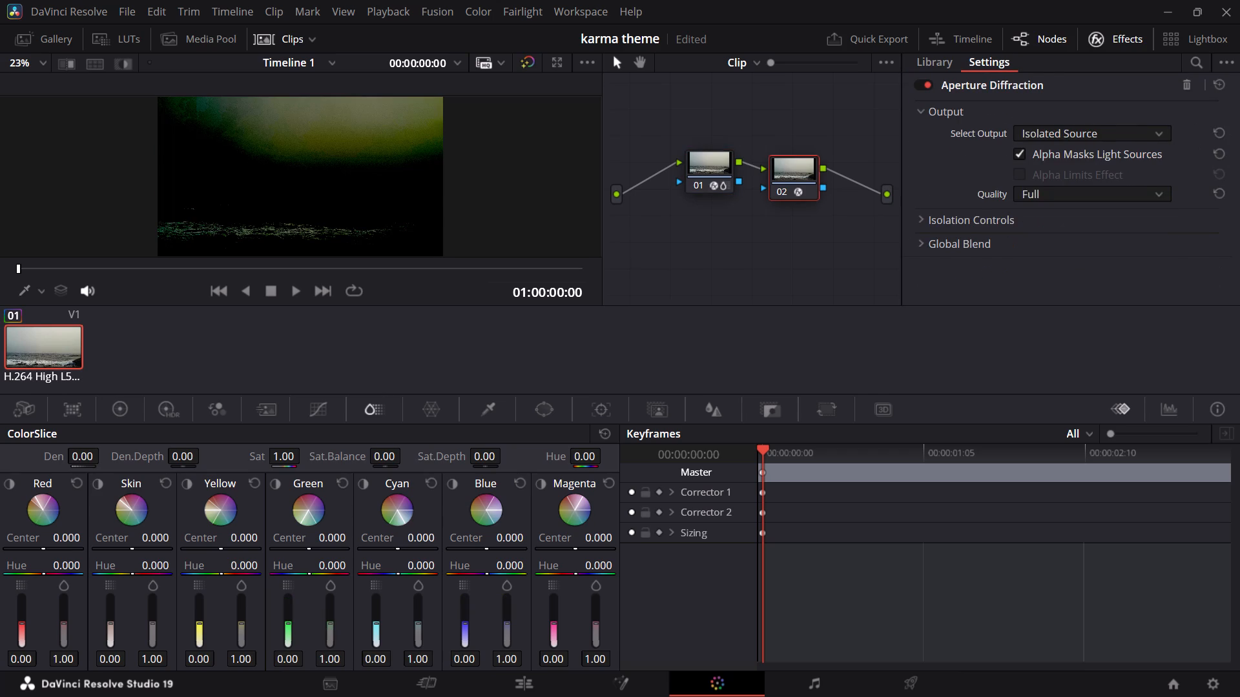
left_click(1045, 128)
left_click(1048, 166)
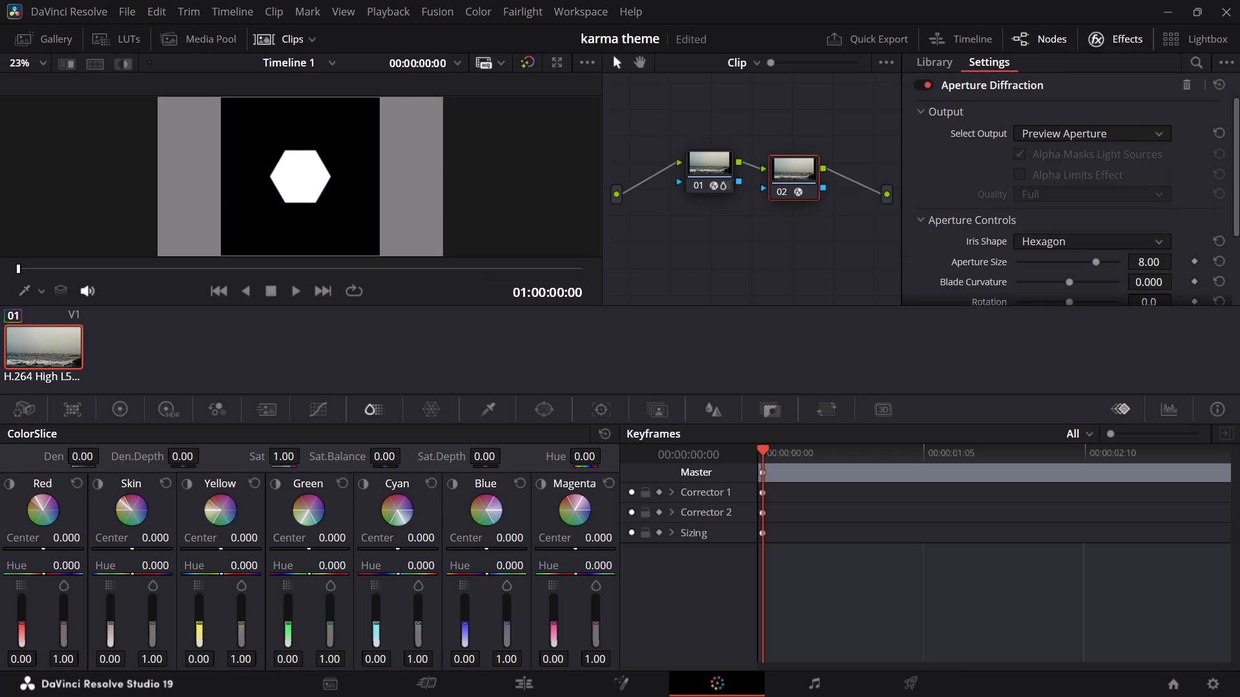
left_click(1045, 134)
left_click(1040, 187)
left_click(1038, 134)
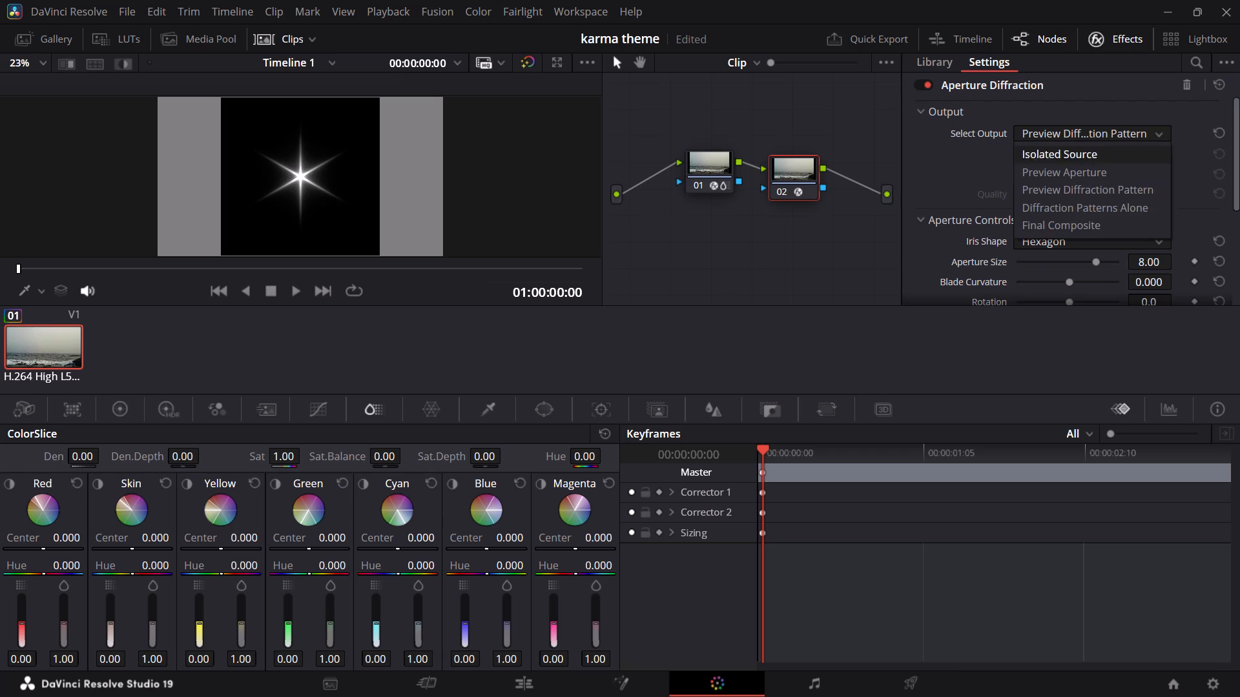
left_click(1050, 209)
left_click(1046, 129)
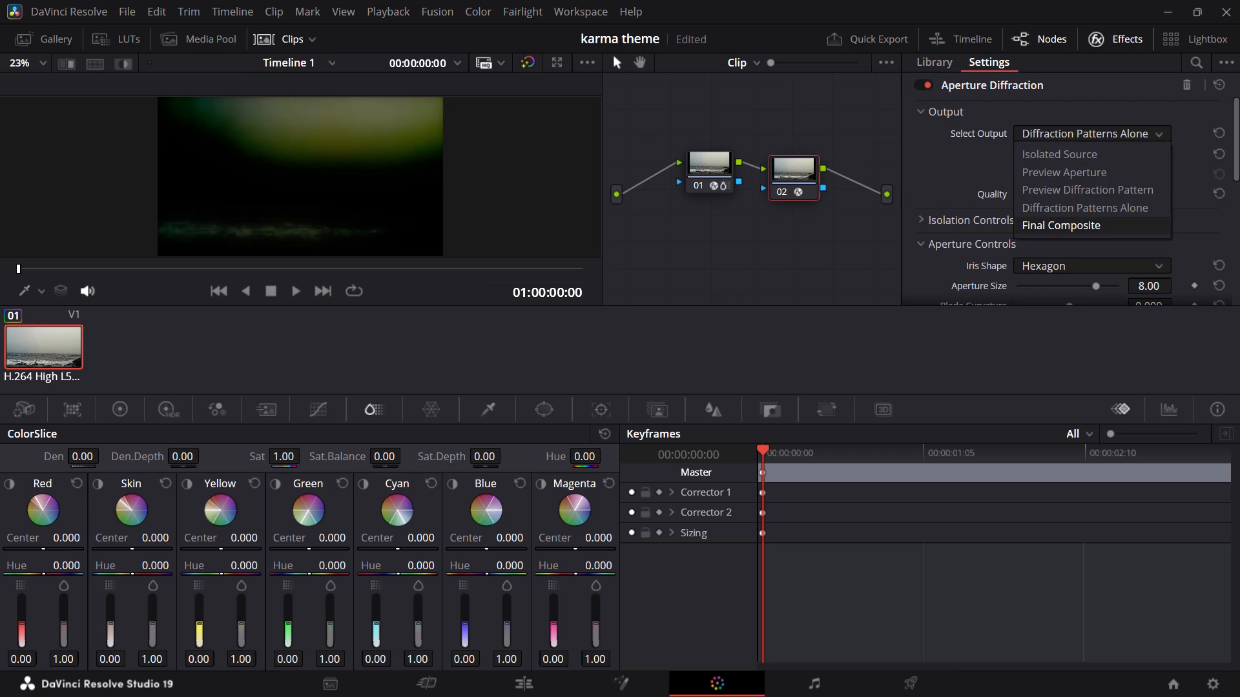
left_click(1049, 228)
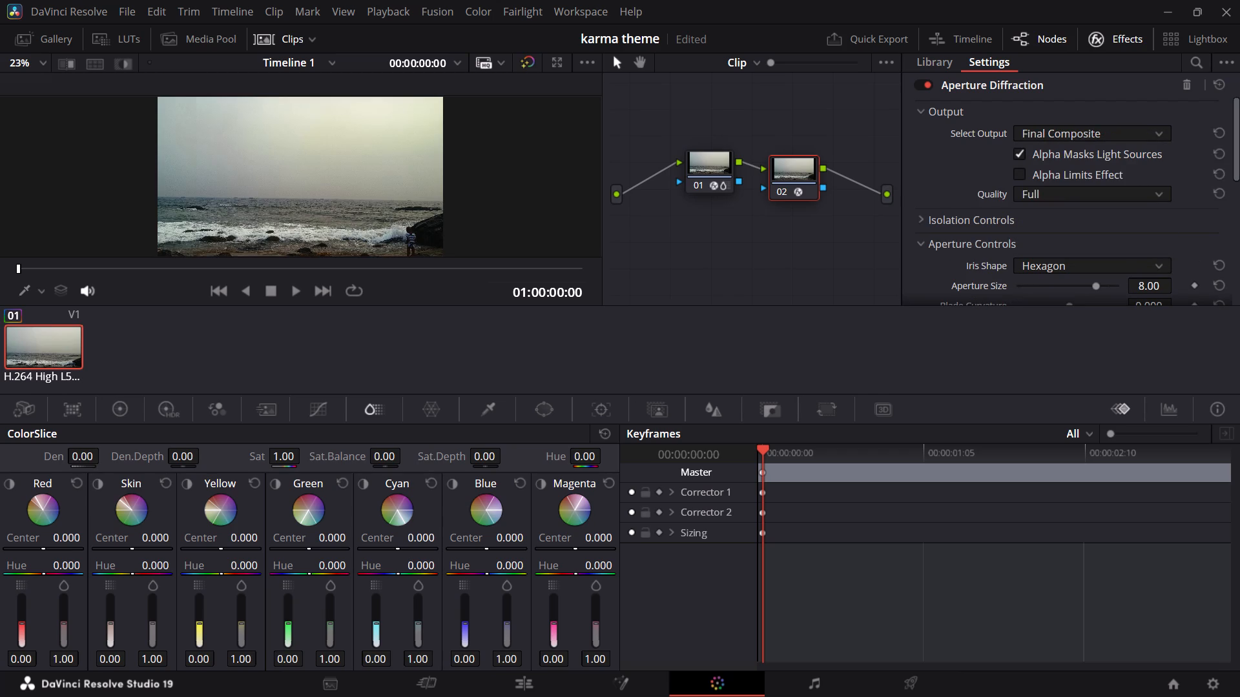
Configure the aperture controls with a Triangle iris shape, an aperture size of 10.00 and a blade curvature of 1.000.
scroll(974, 220, "down", 2)
left_click(1038, 165)
left_click(1038, 185)
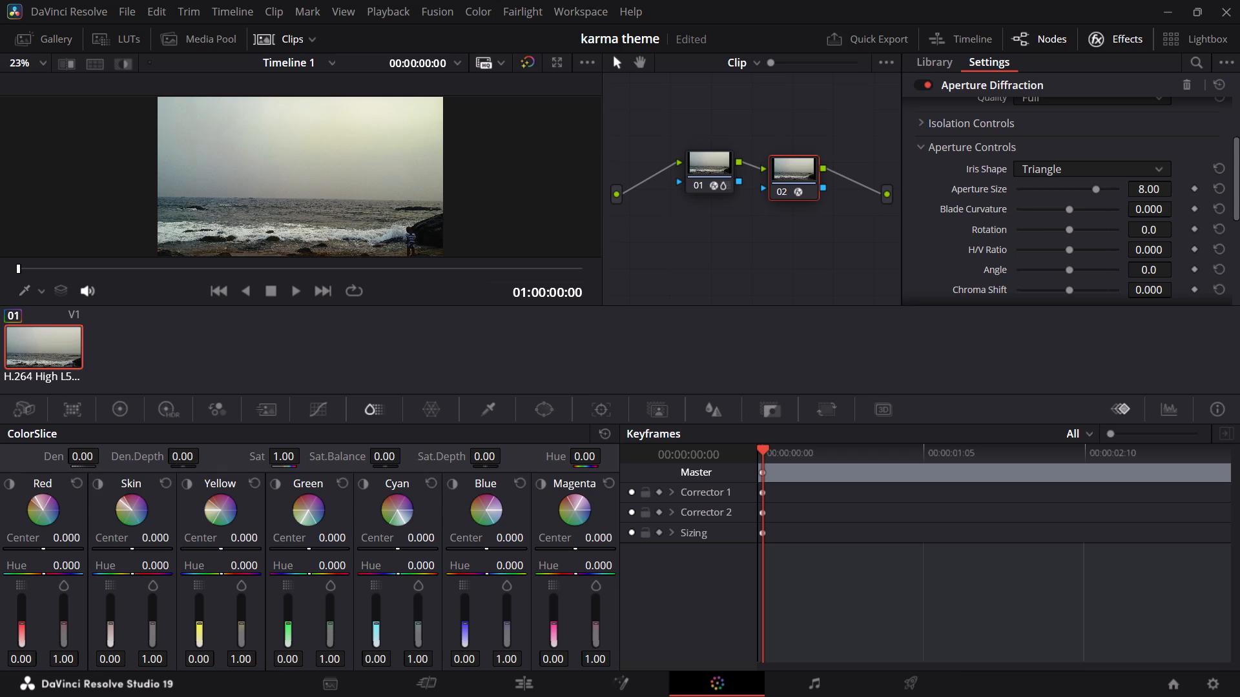
left_click_drag(1093, 188, 1239, 207)
left_click_drag(1239, 207, 1239, 227)
left_click_drag(1068, 208, 1239, 223)
left_click_drag(1239, 223, 1204, 228)
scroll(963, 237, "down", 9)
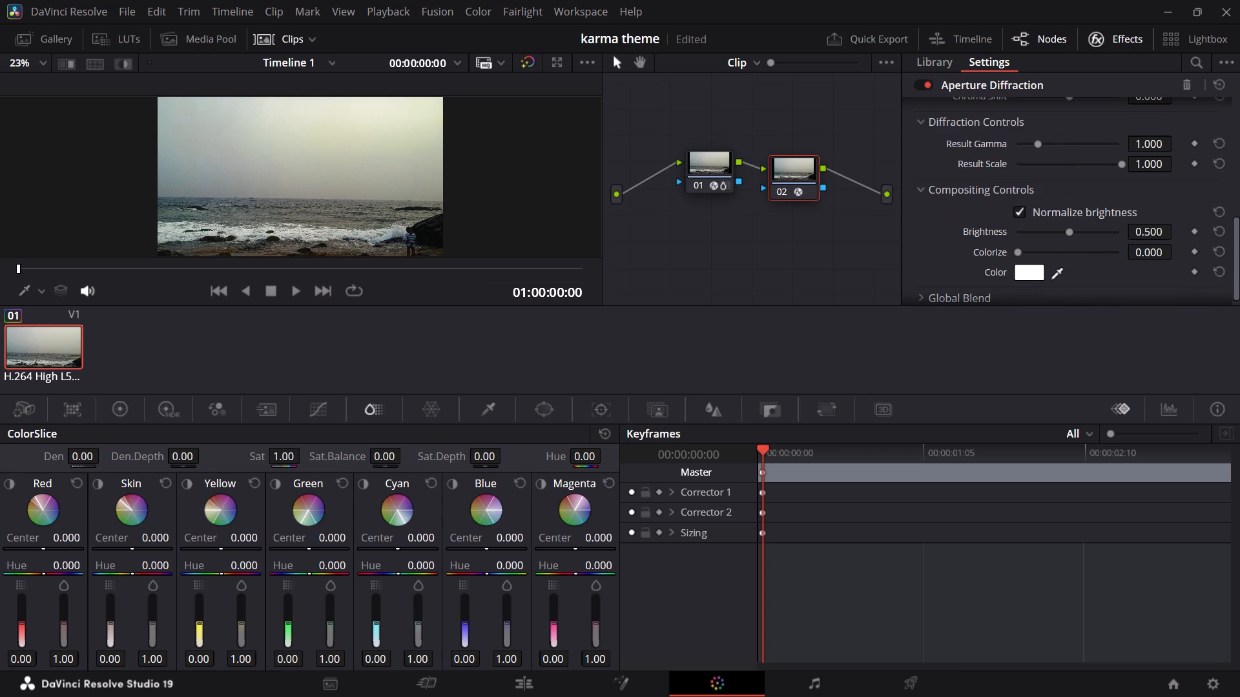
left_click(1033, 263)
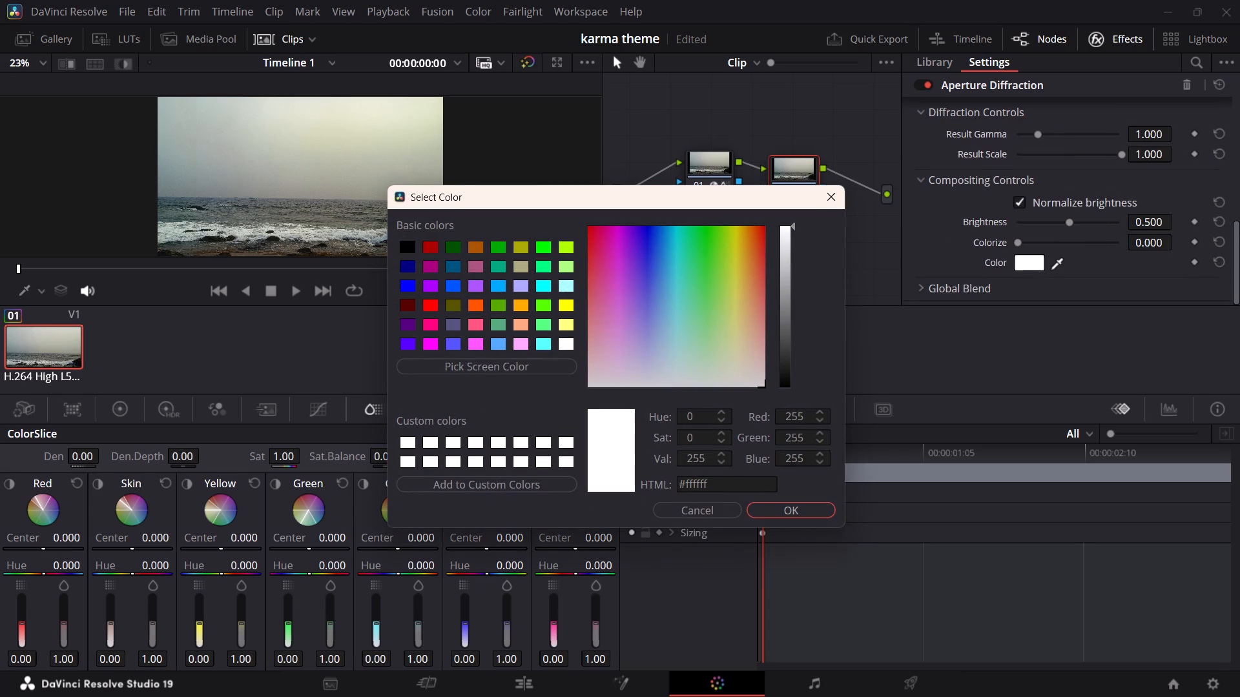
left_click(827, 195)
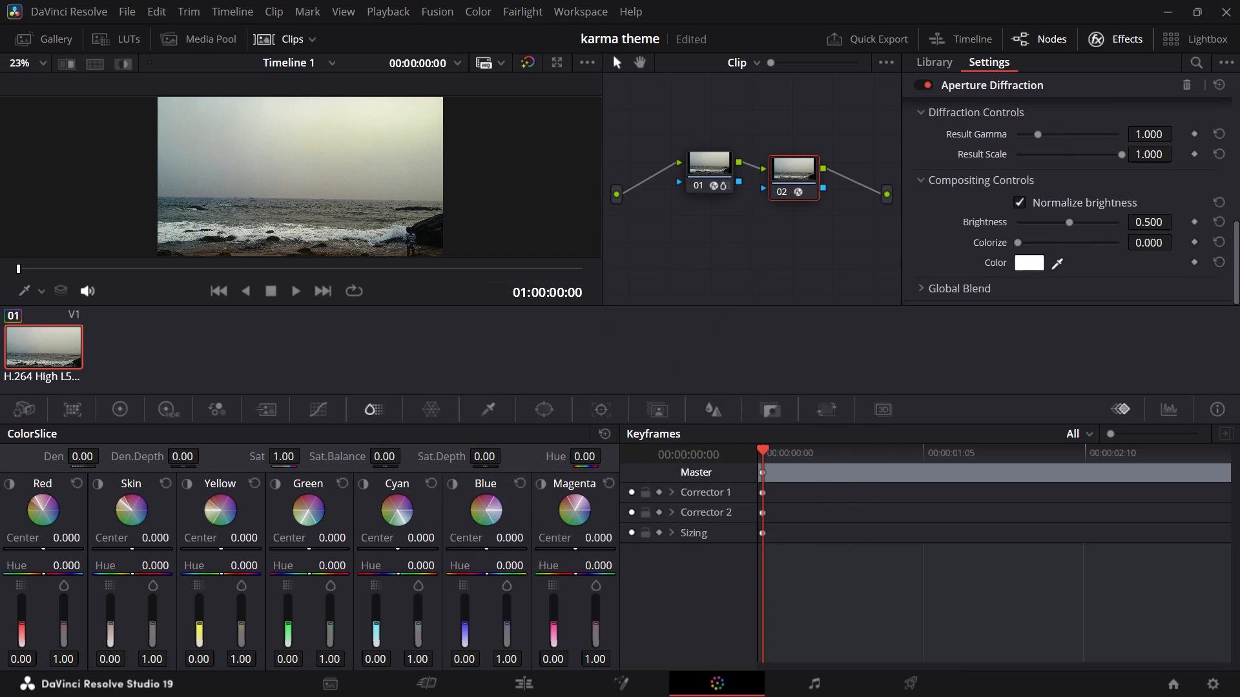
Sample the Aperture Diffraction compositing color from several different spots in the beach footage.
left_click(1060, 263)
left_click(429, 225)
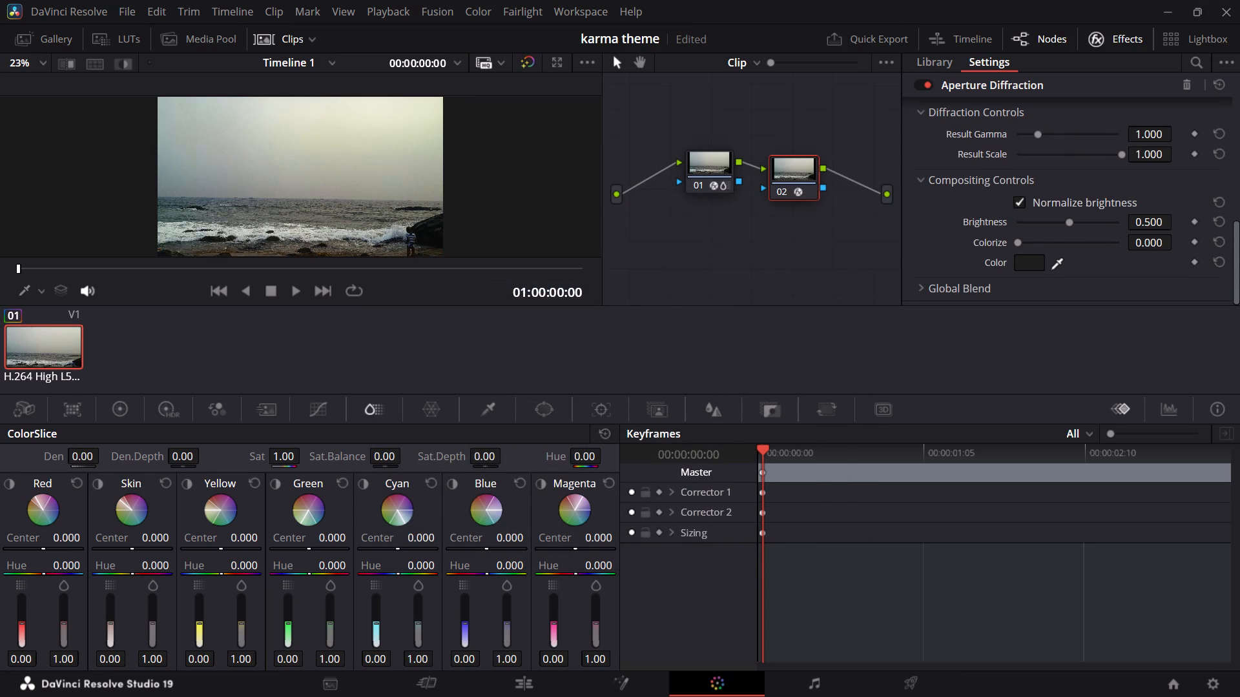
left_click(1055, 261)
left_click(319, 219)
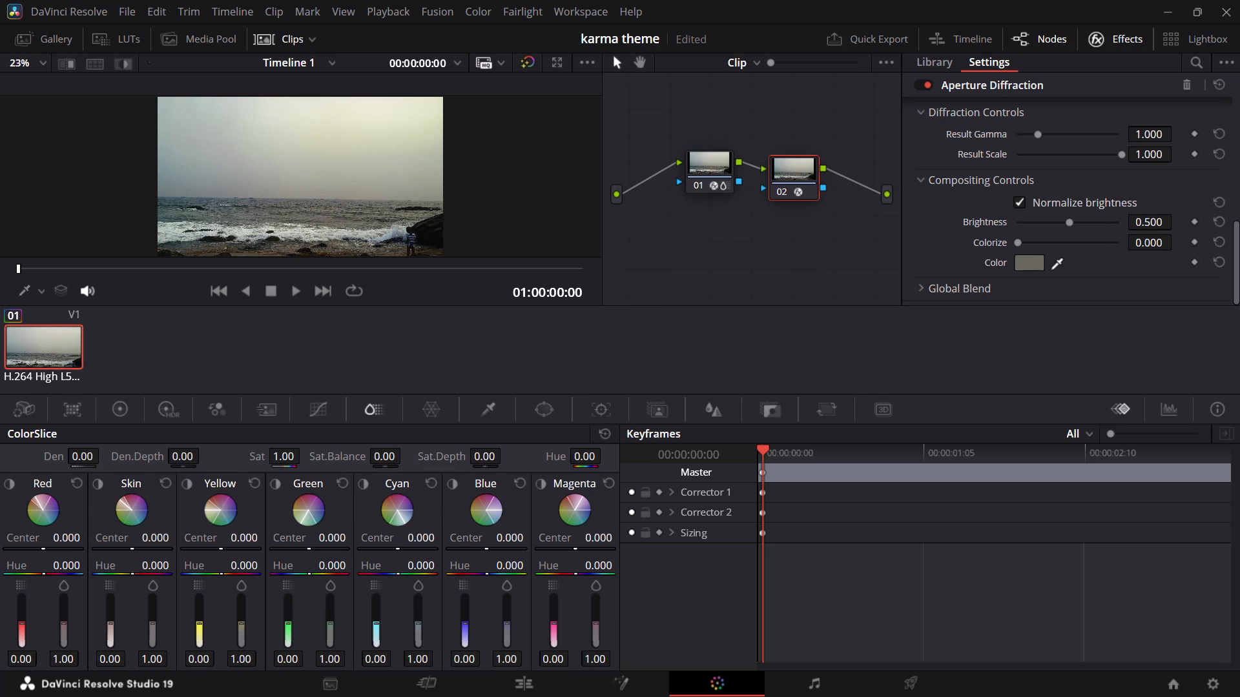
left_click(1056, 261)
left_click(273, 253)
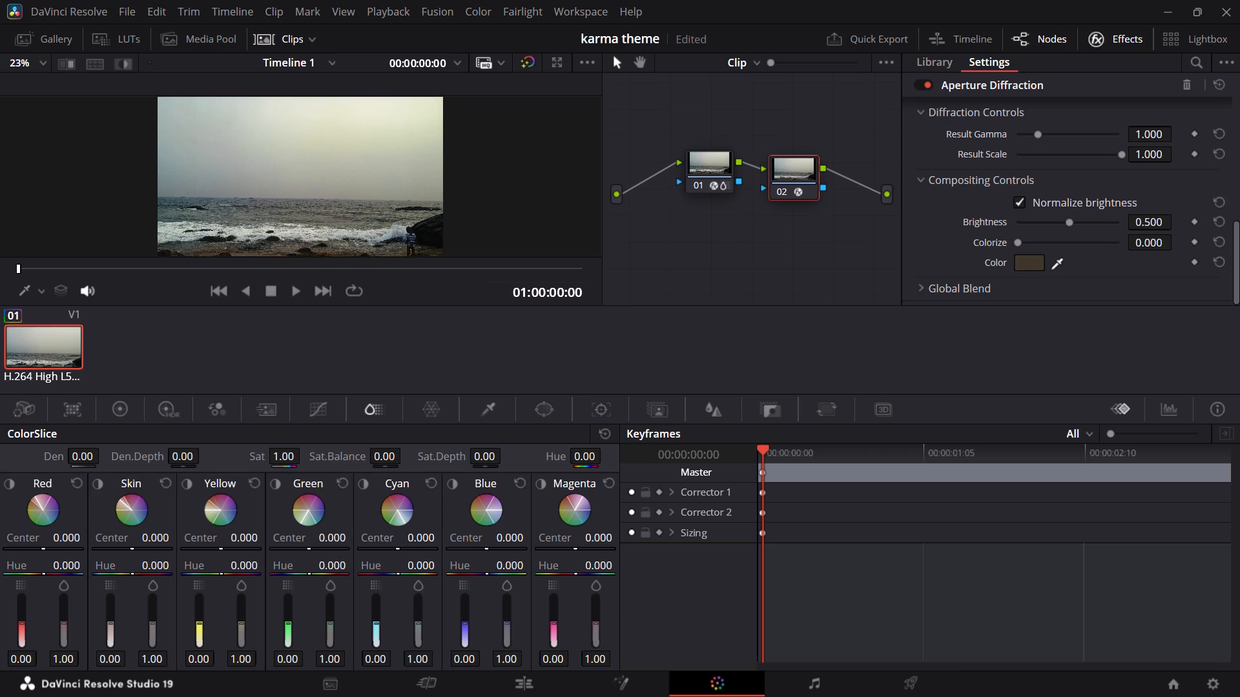
Set the Aperture Diffraction compositing color to an orange tone, #bc751e.
left_click(1028, 263)
left_click_drag(733, 295, 732, 281)
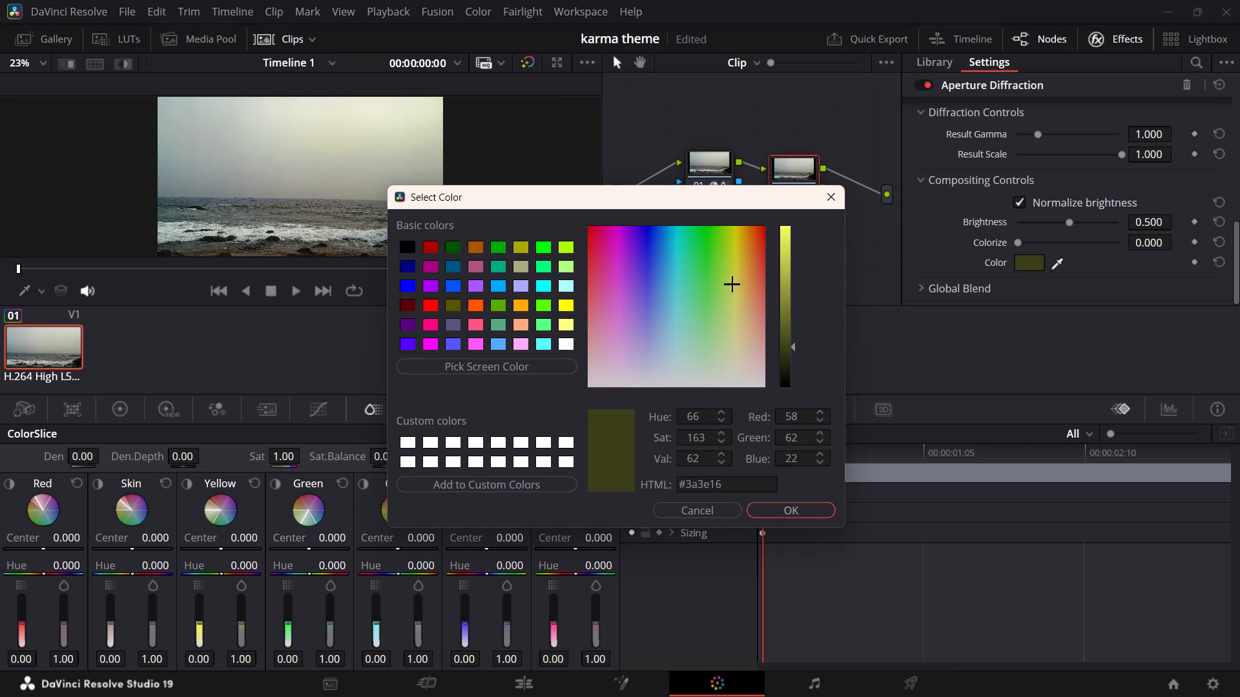
left_click_drag(732, 281, 735, 243)
left_click_drag(792, 350, 788, 316)
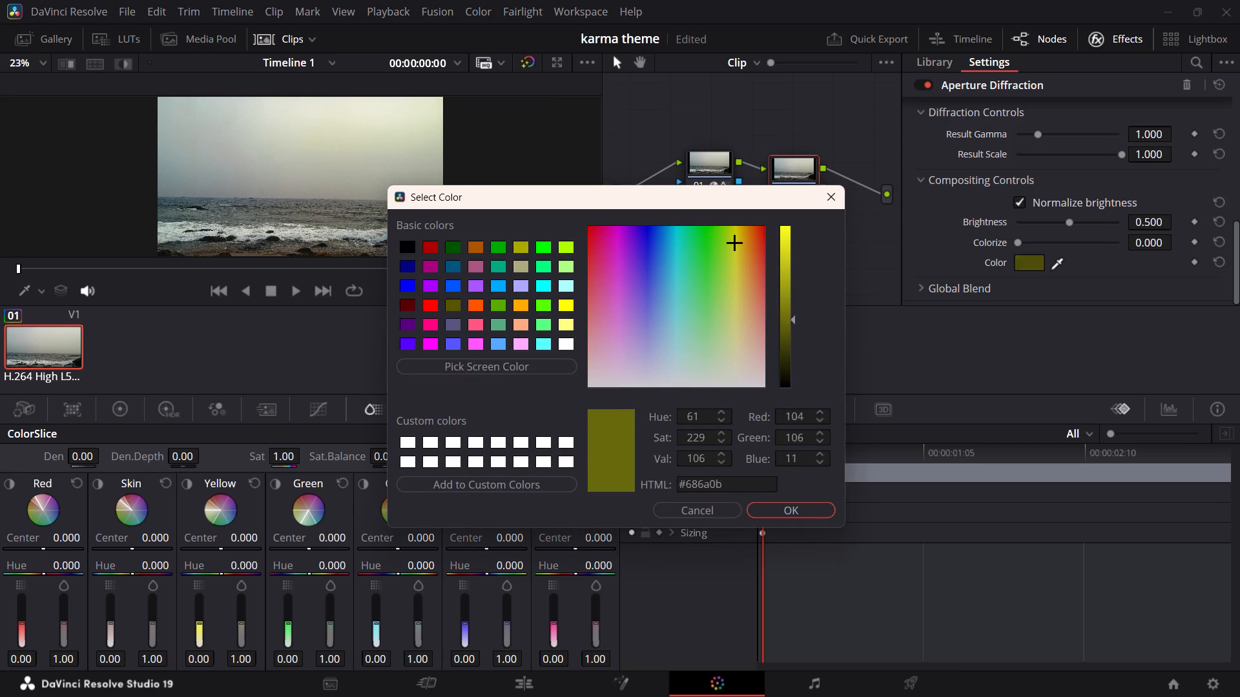
left_click_drag(788, 316, 789, 268)
left_click_drag(736, 243, 746, 250)
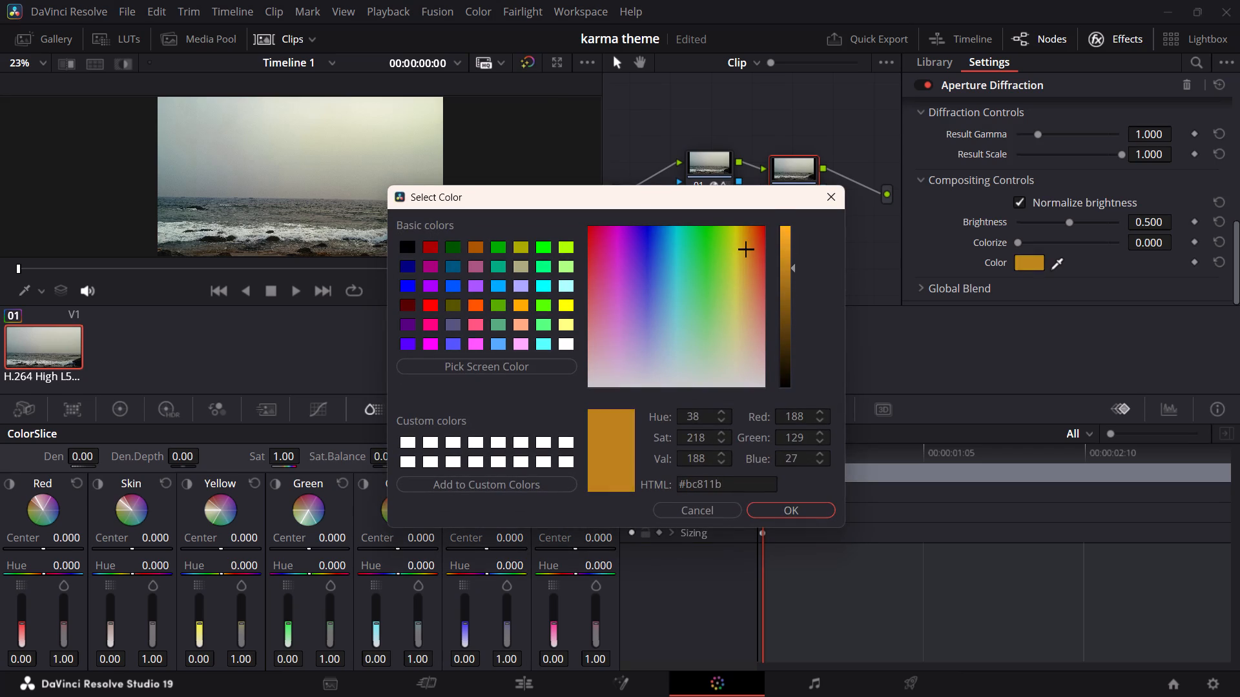
left_click_drag(746, 250, 748, 254)
left_click_drag(748, 254, 749, 252)
left_click(778, 513)
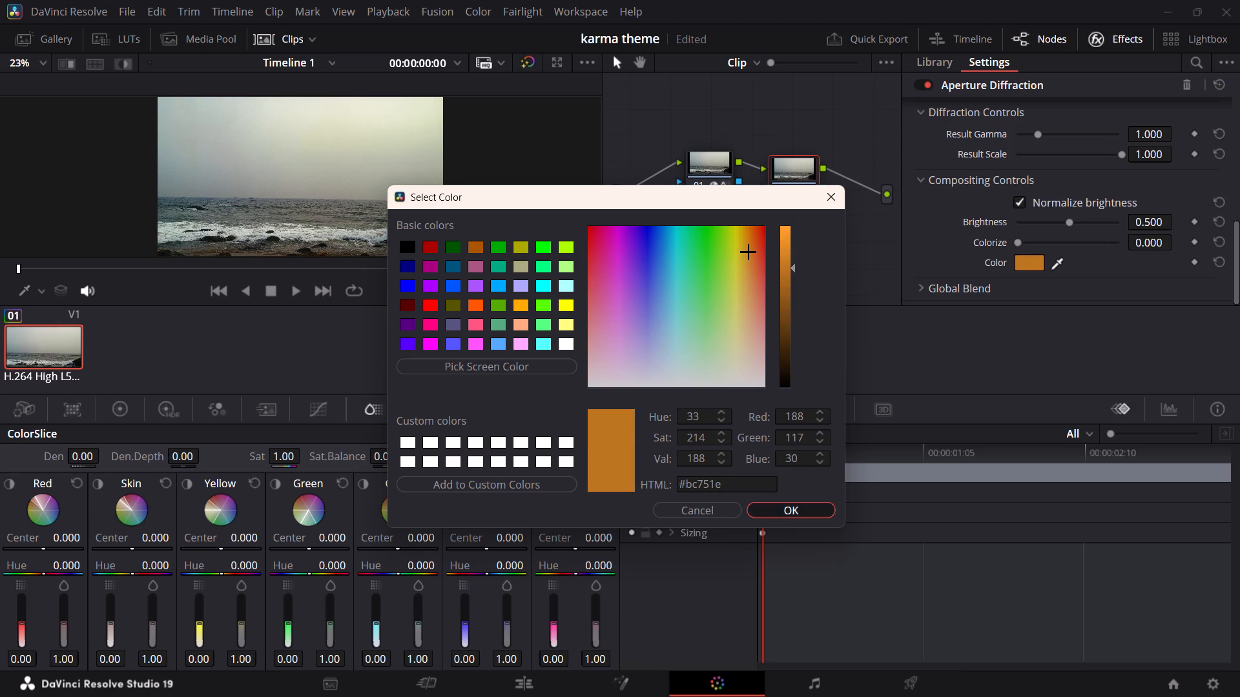
Expand Aperture Diffraction's Global Blend settings and review the Blend control.
left_click(795, 288)
scroll(956, 247, "down", 3)
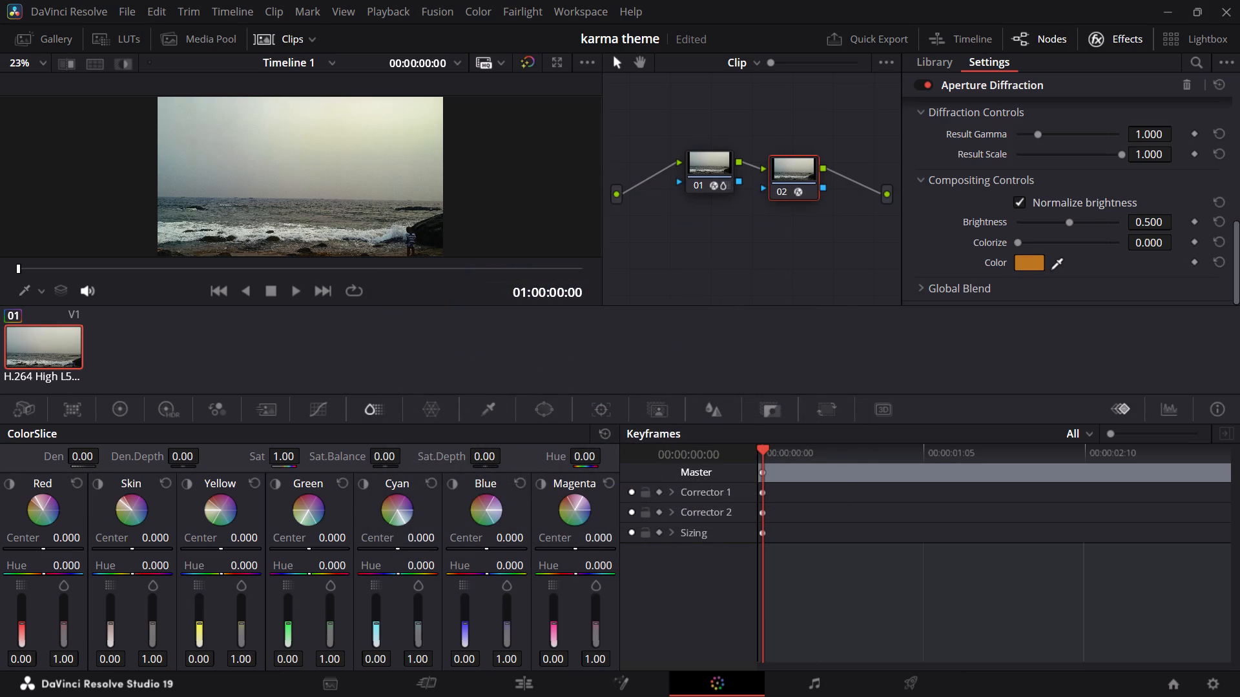
left_click(920, 288)
scroll(922, 239, "down", 10)
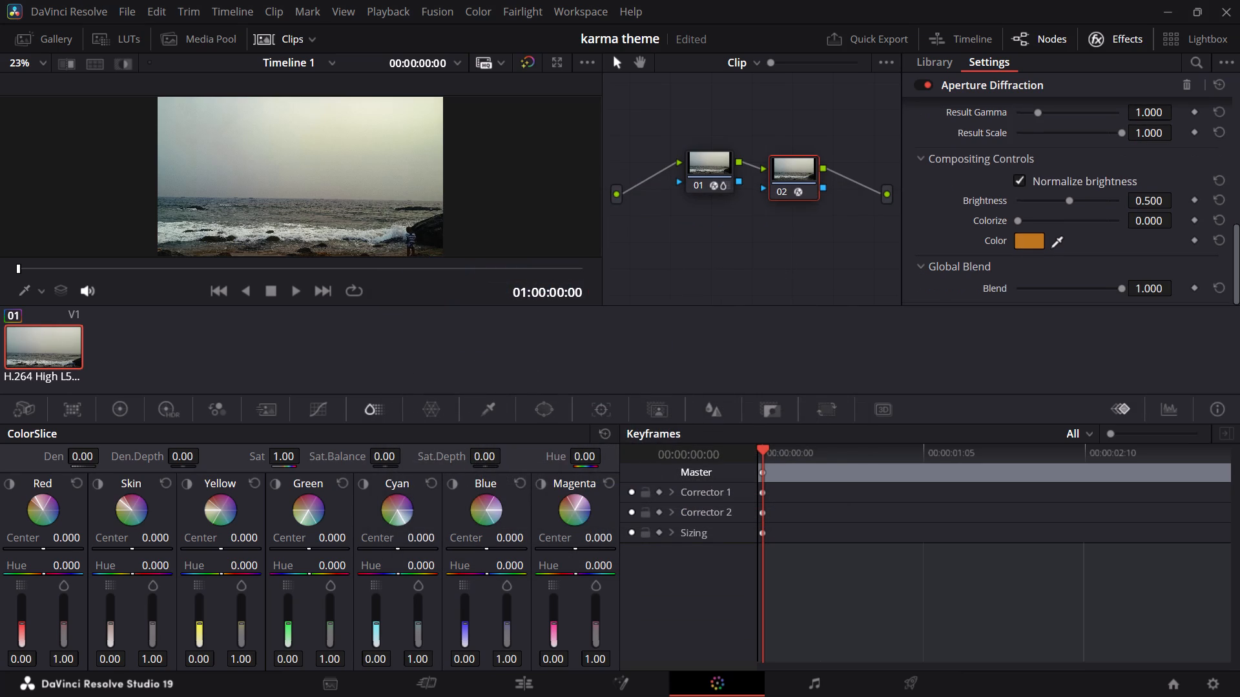
In the HDR color wheels, shift node 02's Shadow balance to Y 0.01 and Light balance to X -0.02.
left_click(170, 415)
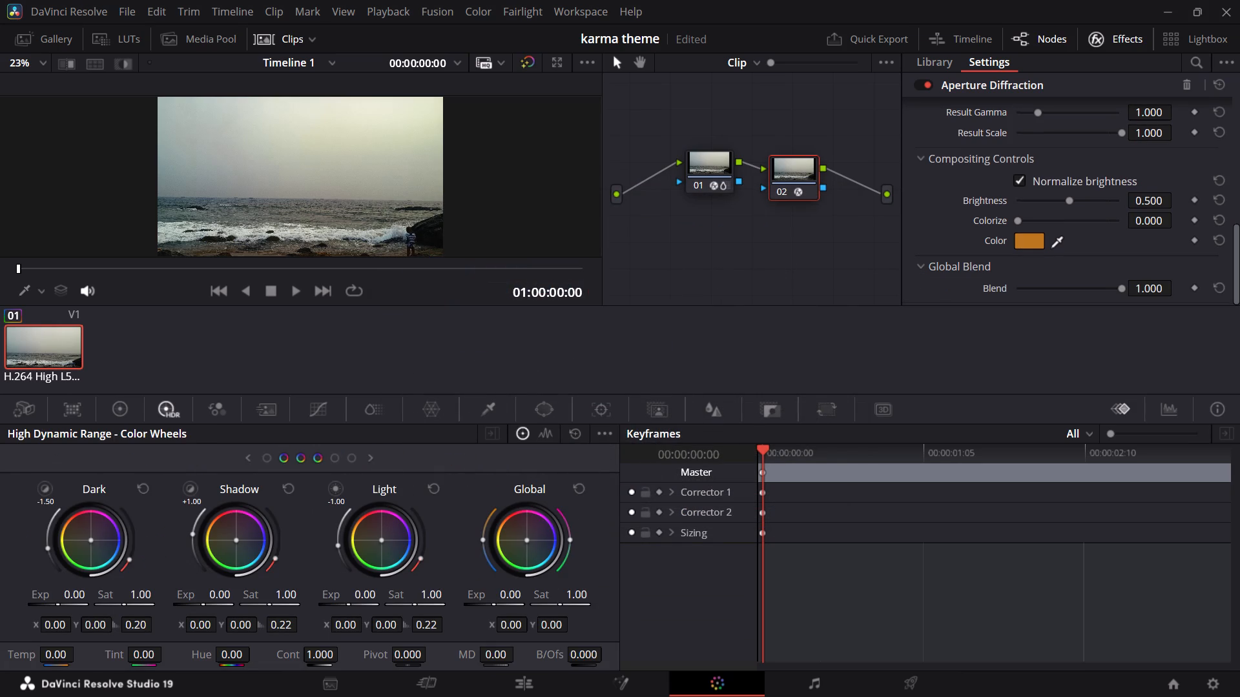
left_click_drag(234, 540, 233, 532)
left_click_drag(382, 538, 372, 536)
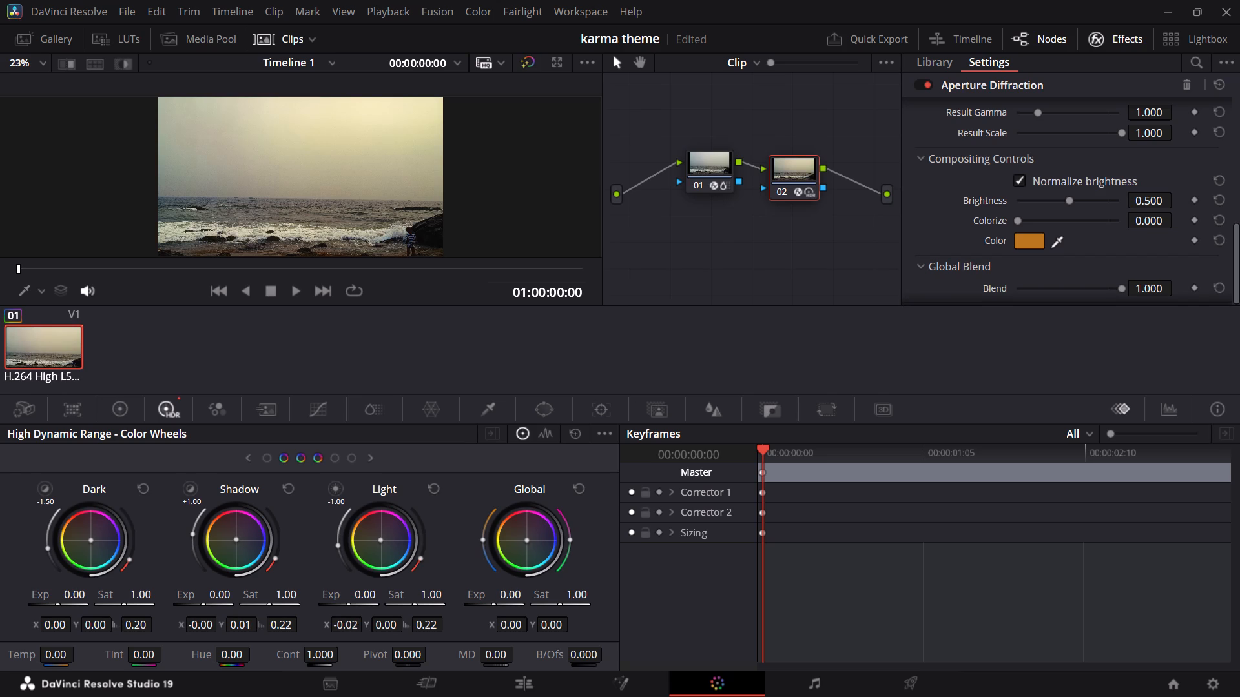
Switch to the Edit page, play back the start of the graded clip, and return the playhead to the beginning.
left_click(497, 677)
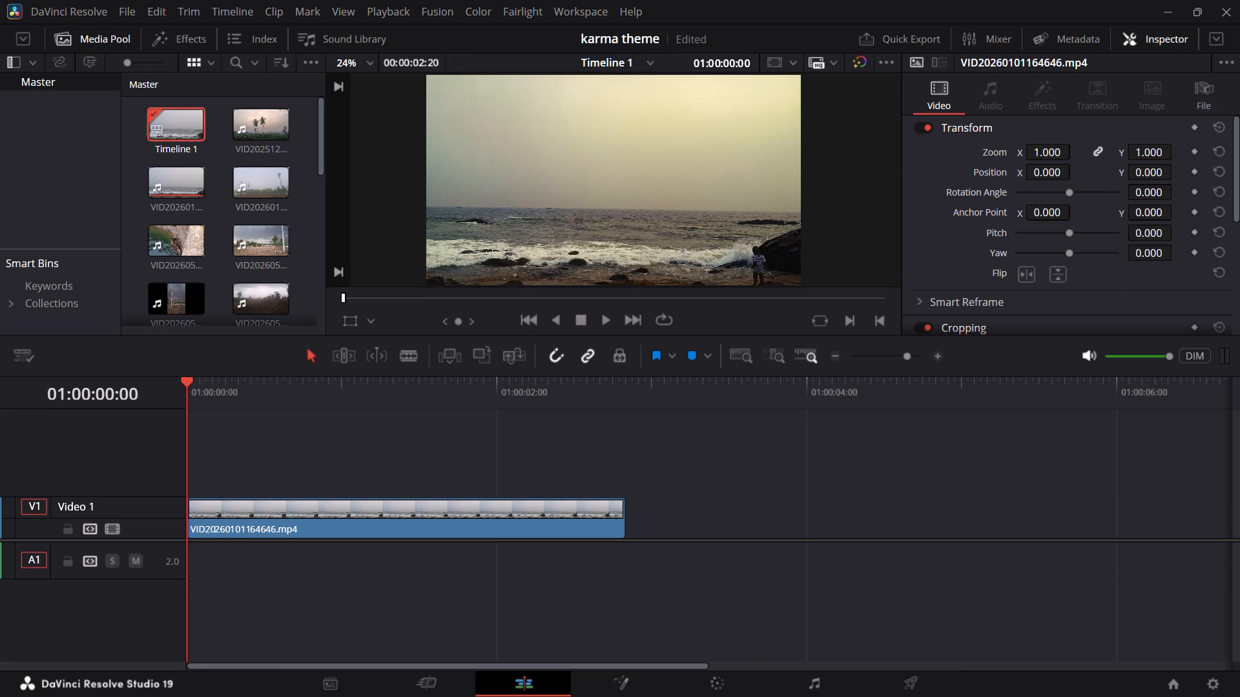
key("space")
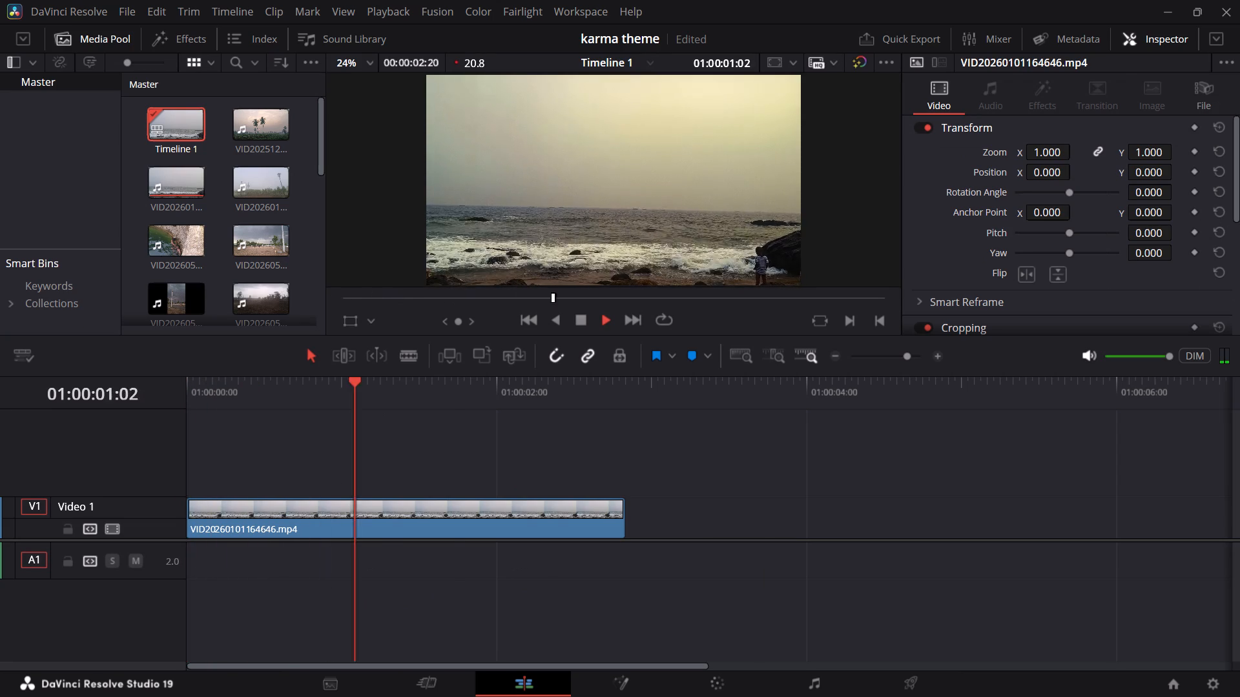
key("space")
left_click_drag(197, 387, 163, 389)
Show the retime controls on the VID20260101164646.mp4 clip and add a speed point at 01:00:00:02.
left_click(268, 525)
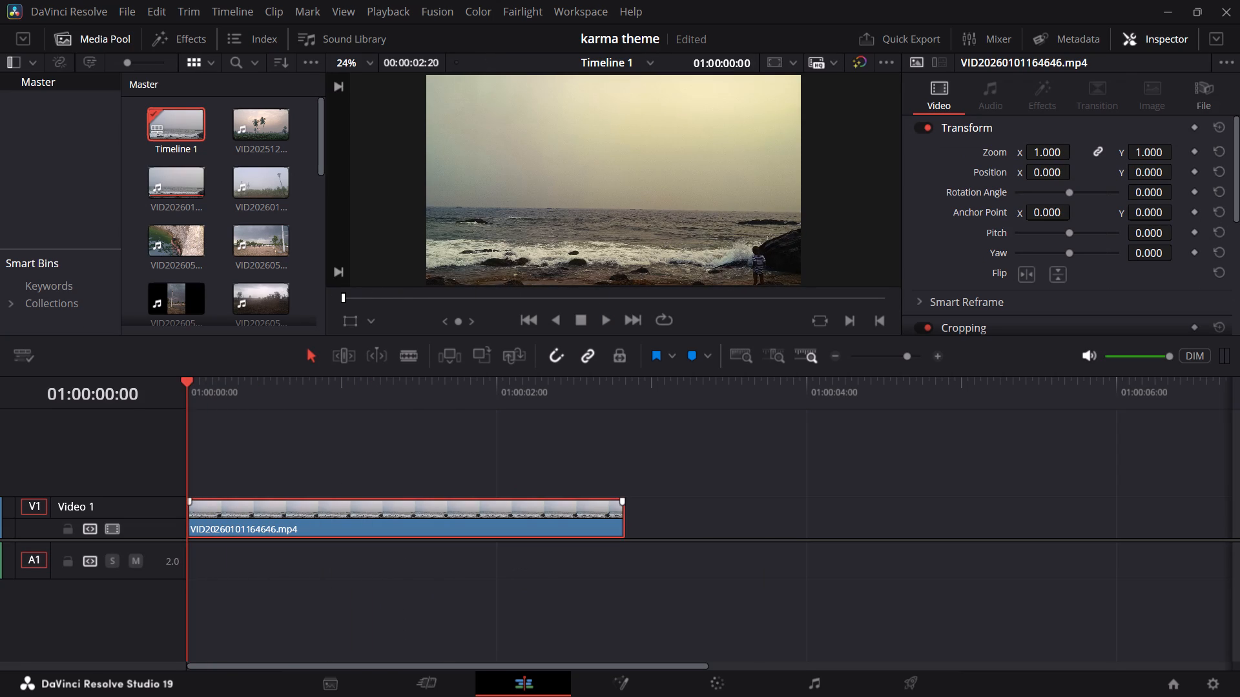
key("ctrl+r")
left_click(411, 528)
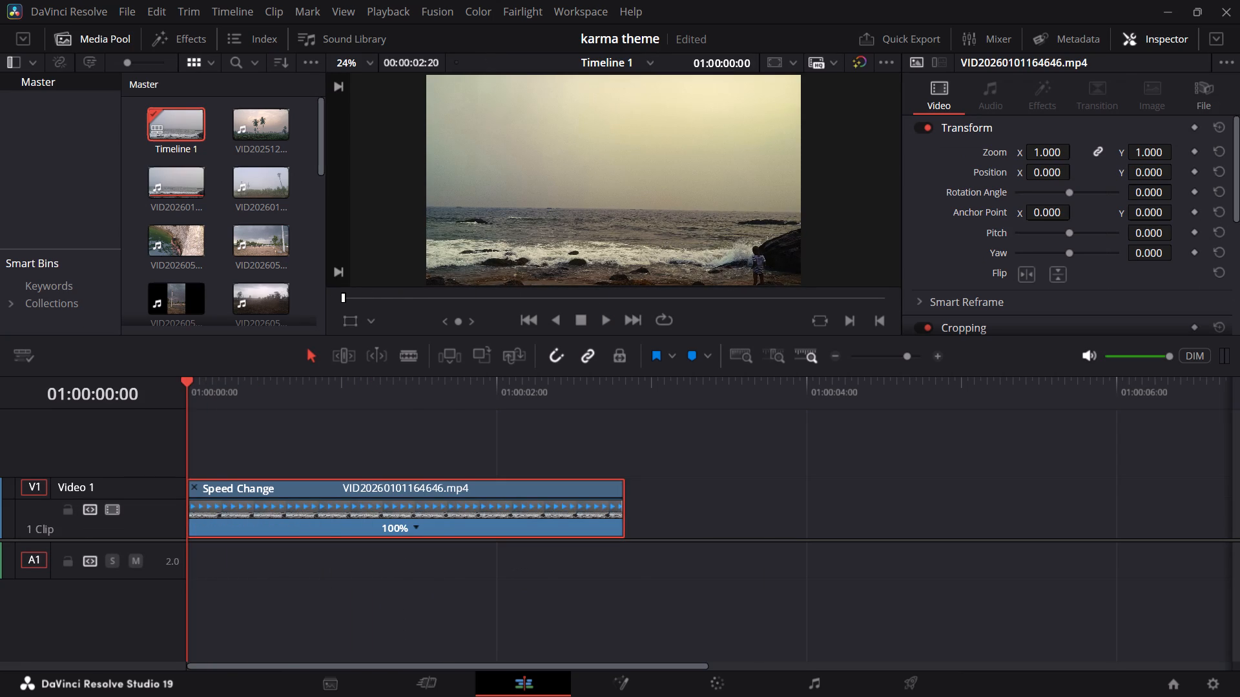
left_click(414, 525)
left_click(415, 525)
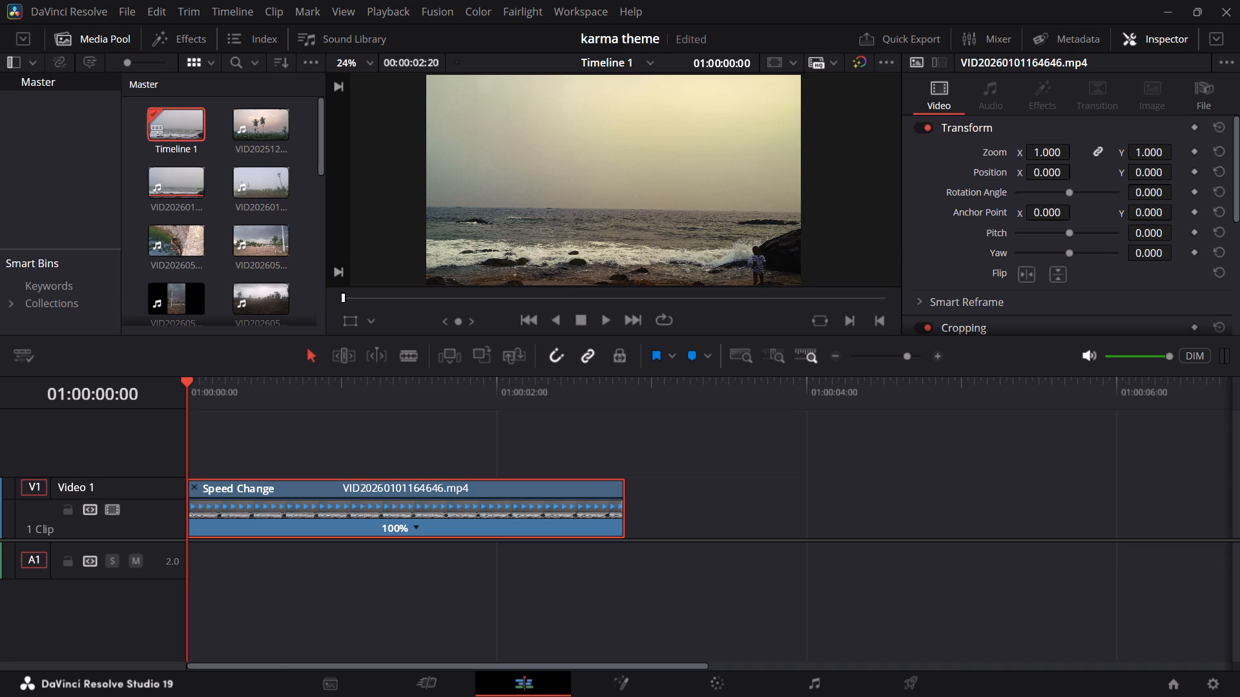
left_click(415, 525)
key("Right")
key("Right")
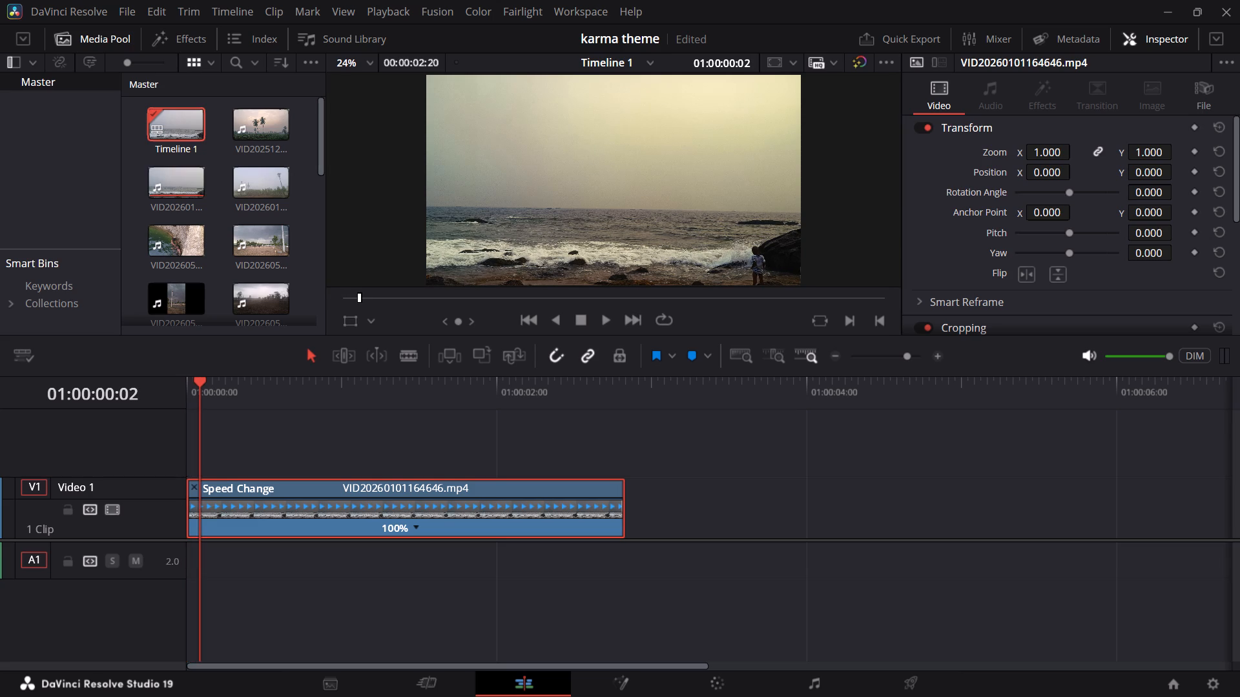
left_click(417, 525)
left_click(456, 527)
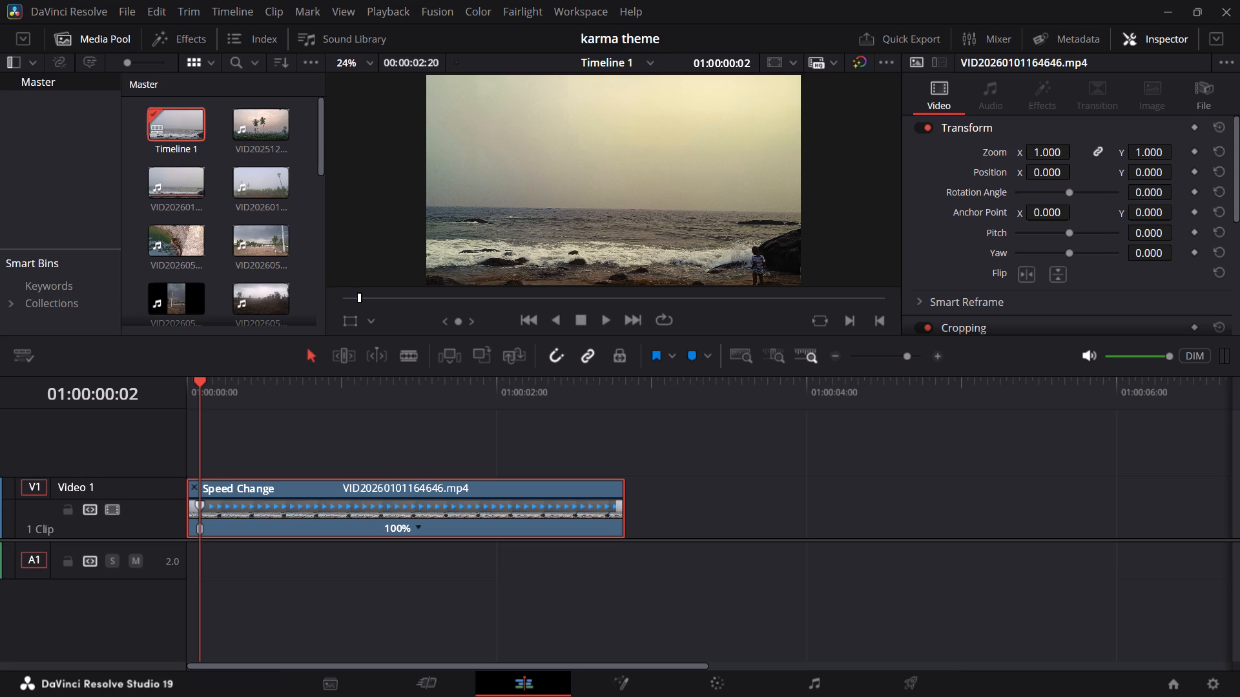
Add a second speed point to the clip at 01:00:02:06.
left_click(533, 385)
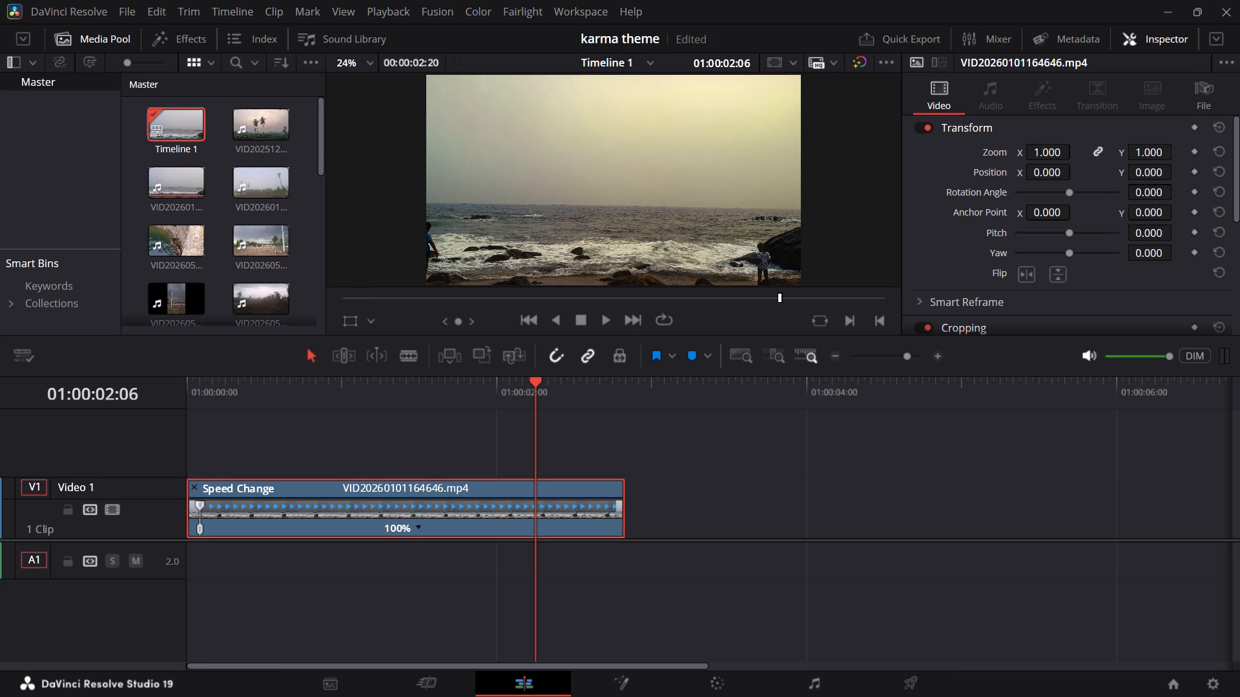
right_click(537, 521)
left_click(535, 521)
left_click(535, 519)
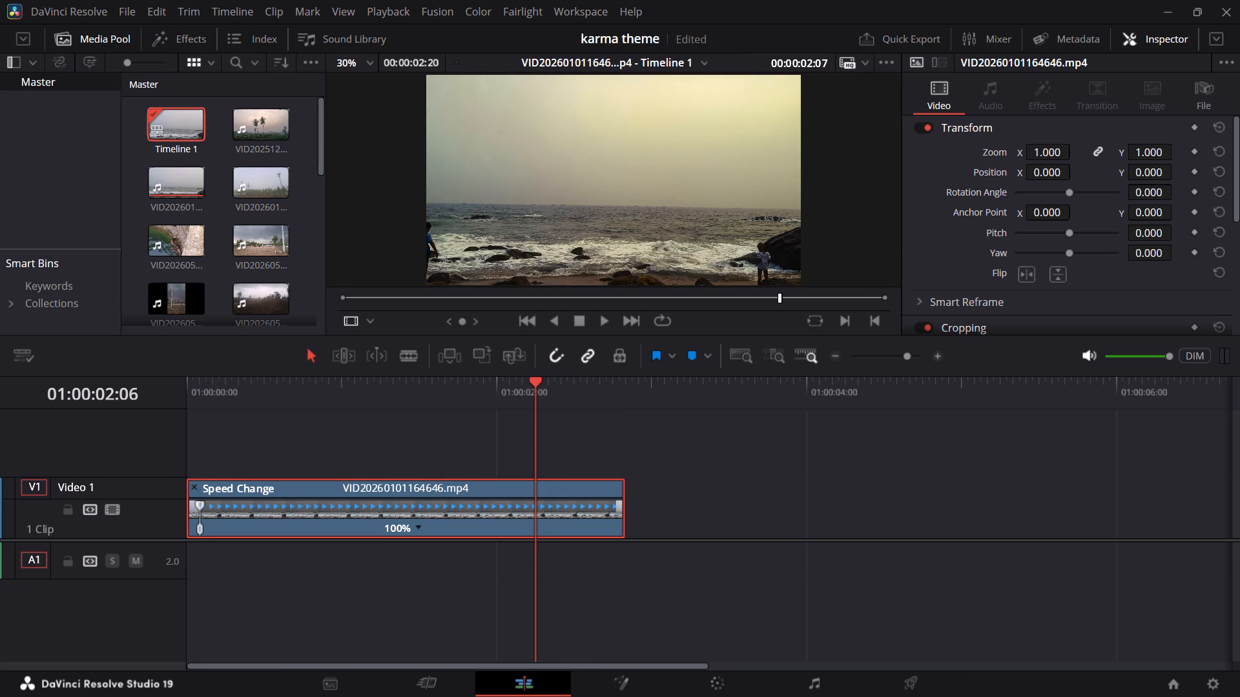
left_click(420, 528)
left_click(473, 525)
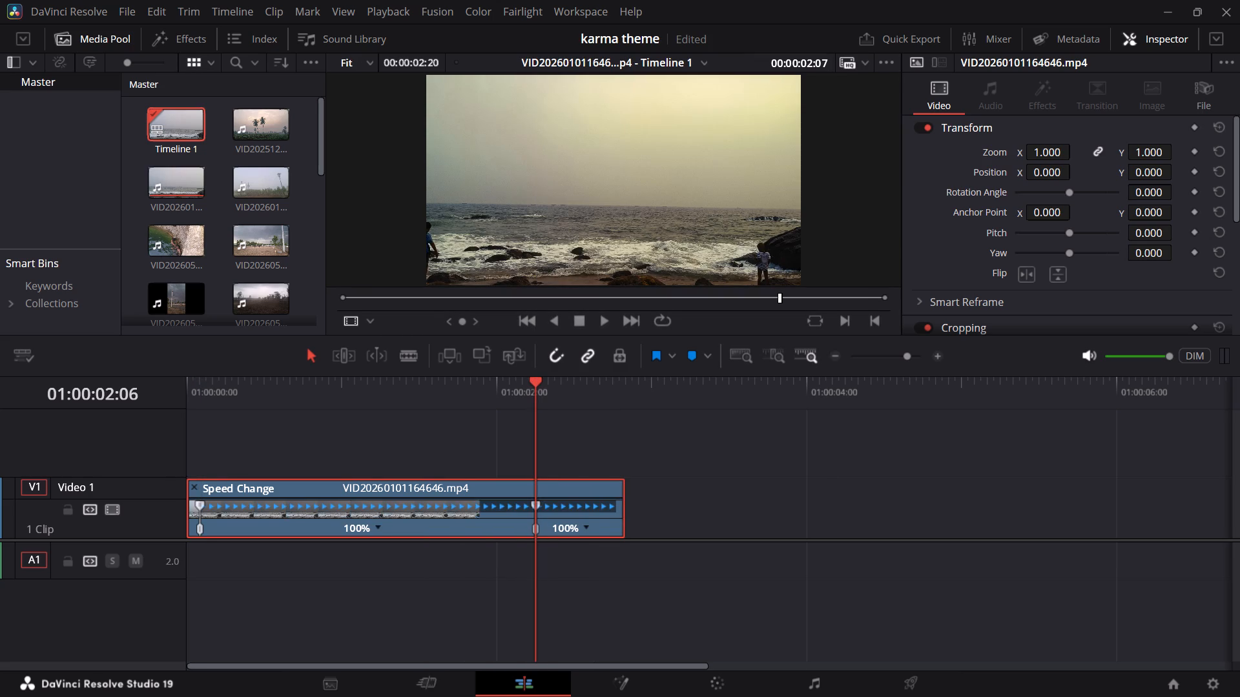
Change the speed of the clip segment between the two speed points to 25%.
left_click(379, 526)
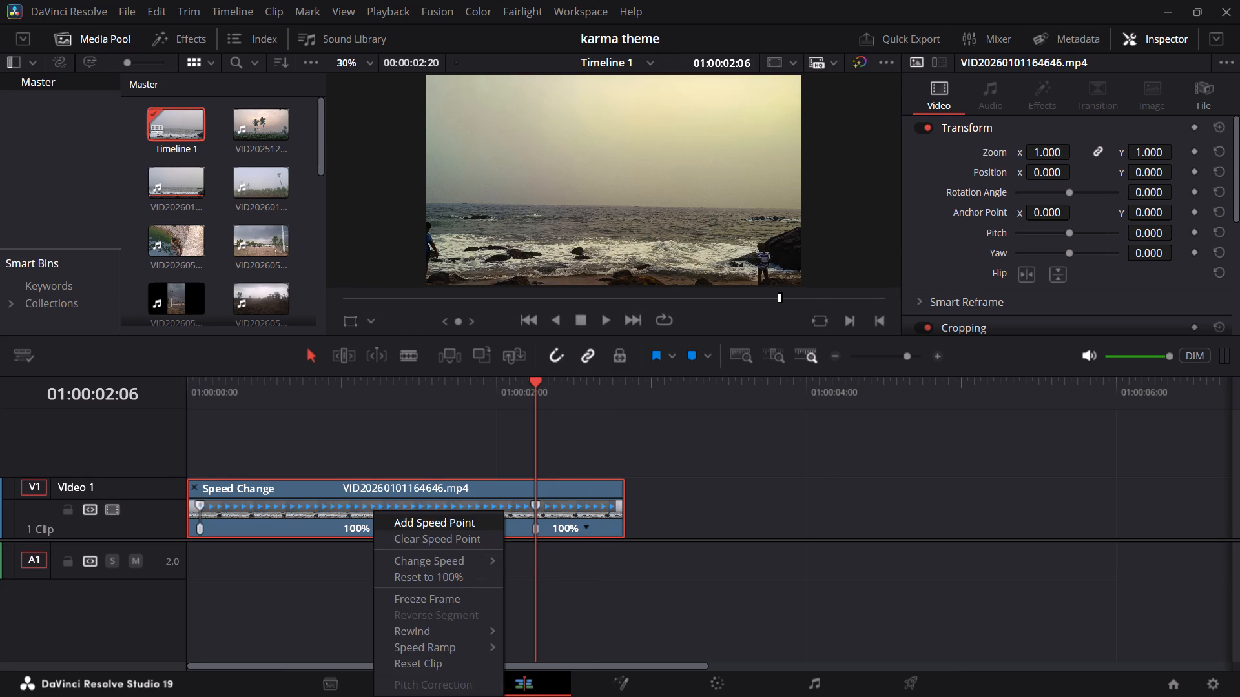
left_click(422, 558)
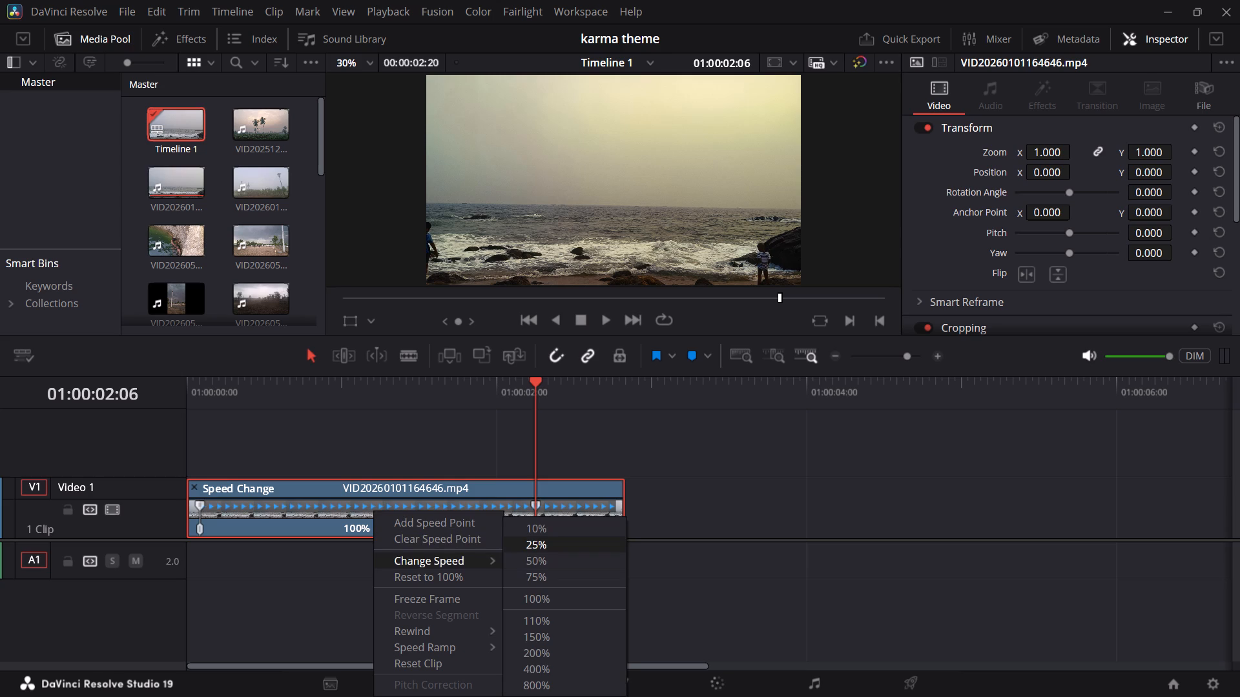
left_click(547, 544)
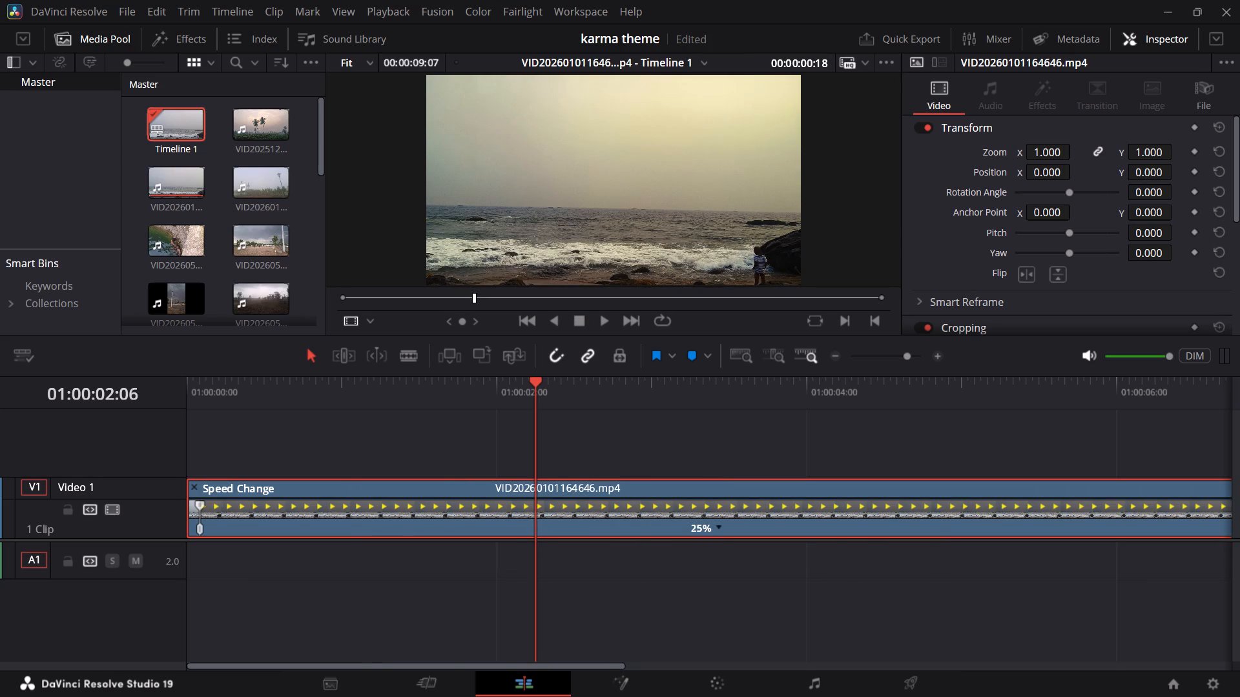
Set the slowed clip's Retime Process to Optical Flow and its Motion Estimation to Speed Warp Better.
double_click(831, 357)
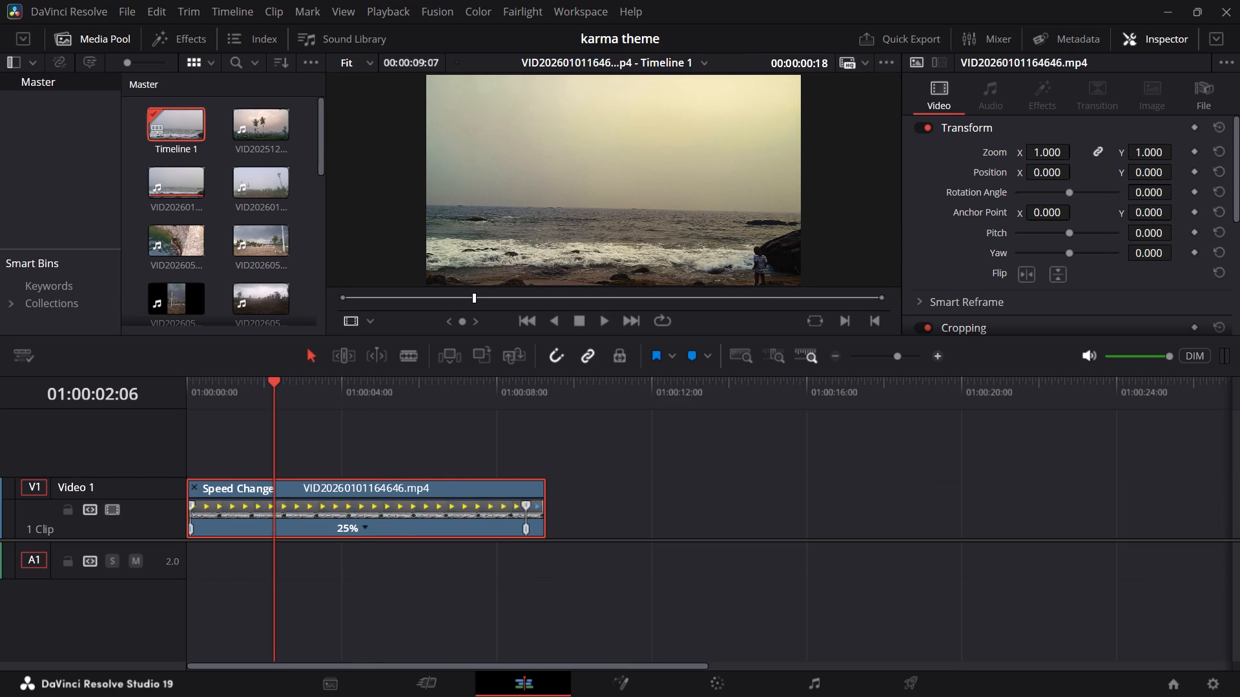
scroll(1004, 256, "down", 13)
left_click(980, 298)
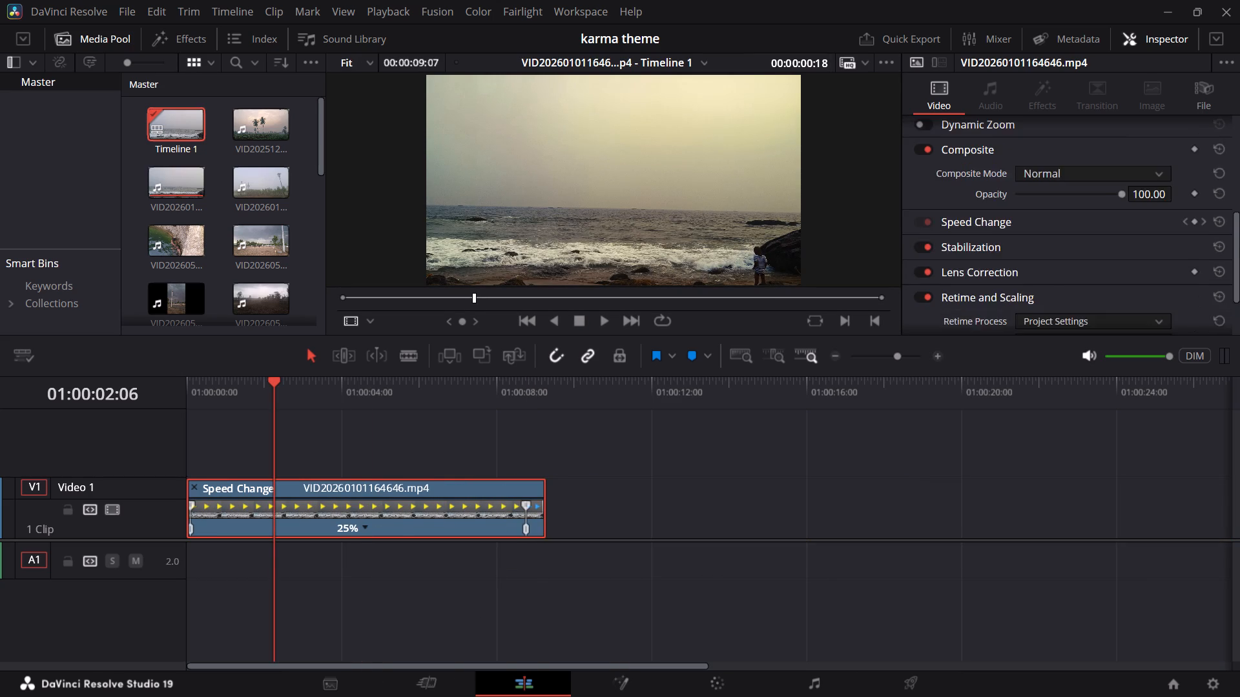
scroll(993, 270, "down", 7)
left_click(1059, 211)
left_click(1058, 284)
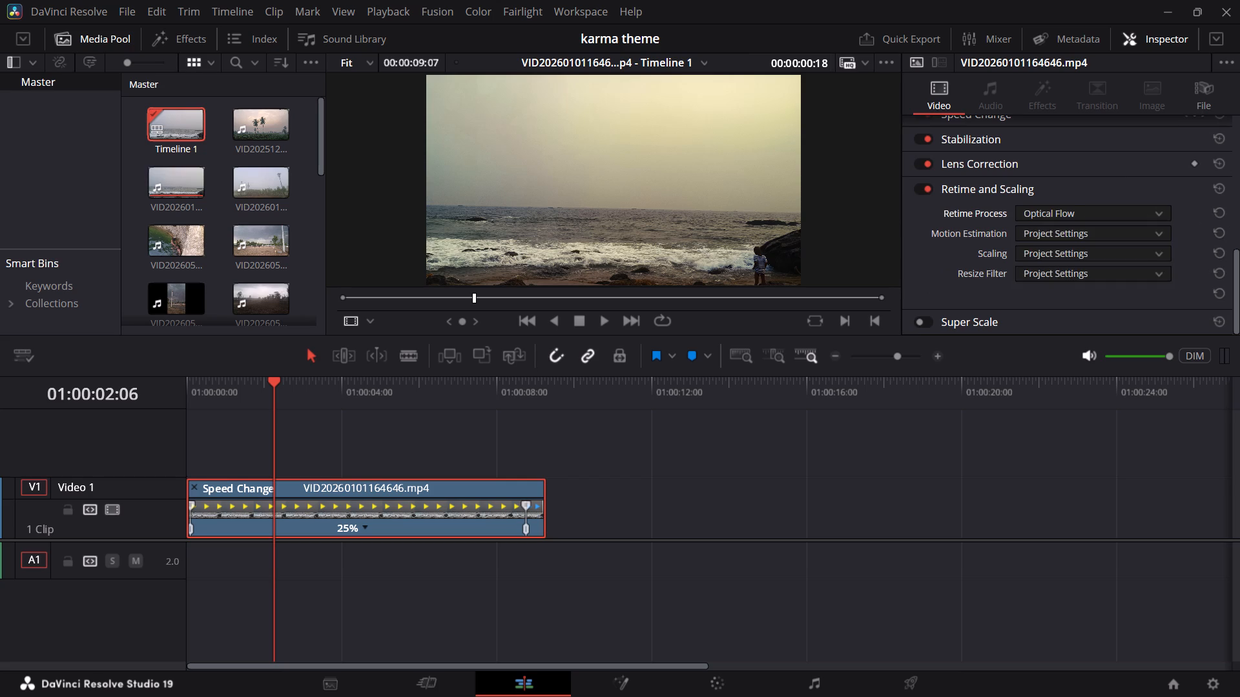
left_click(1054, 232)
left_click(1055, 313)
left_click(1055, 234)
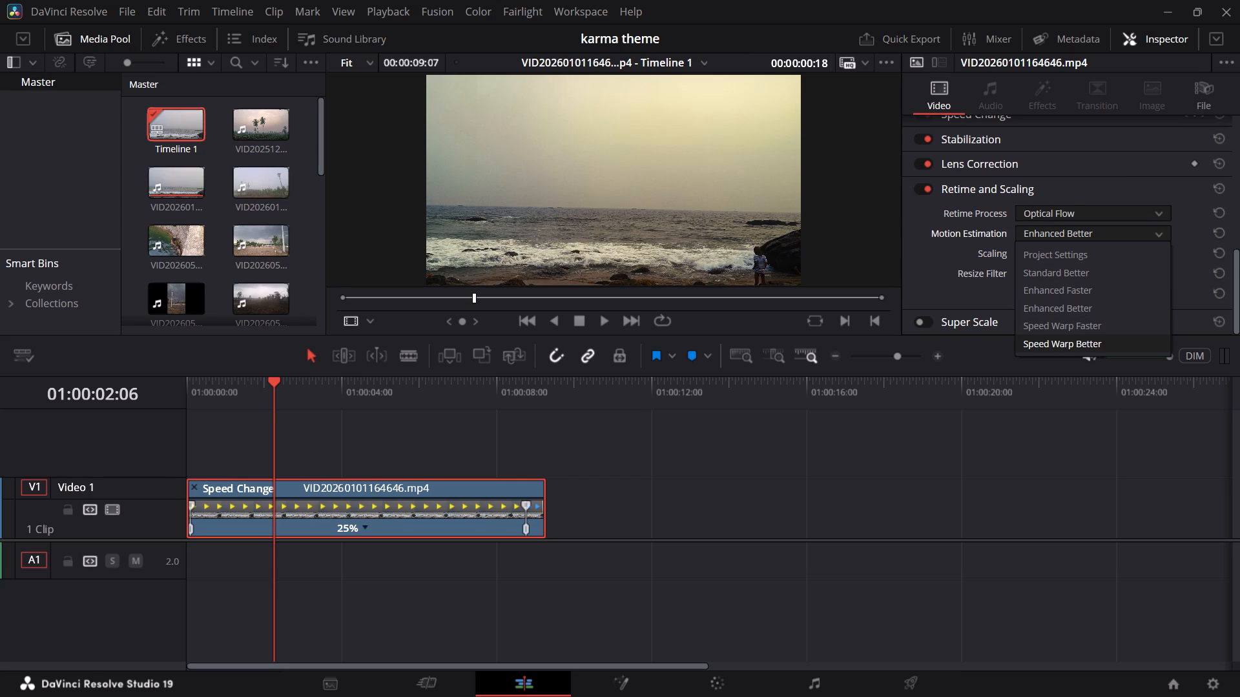
left_click(1055, 341)
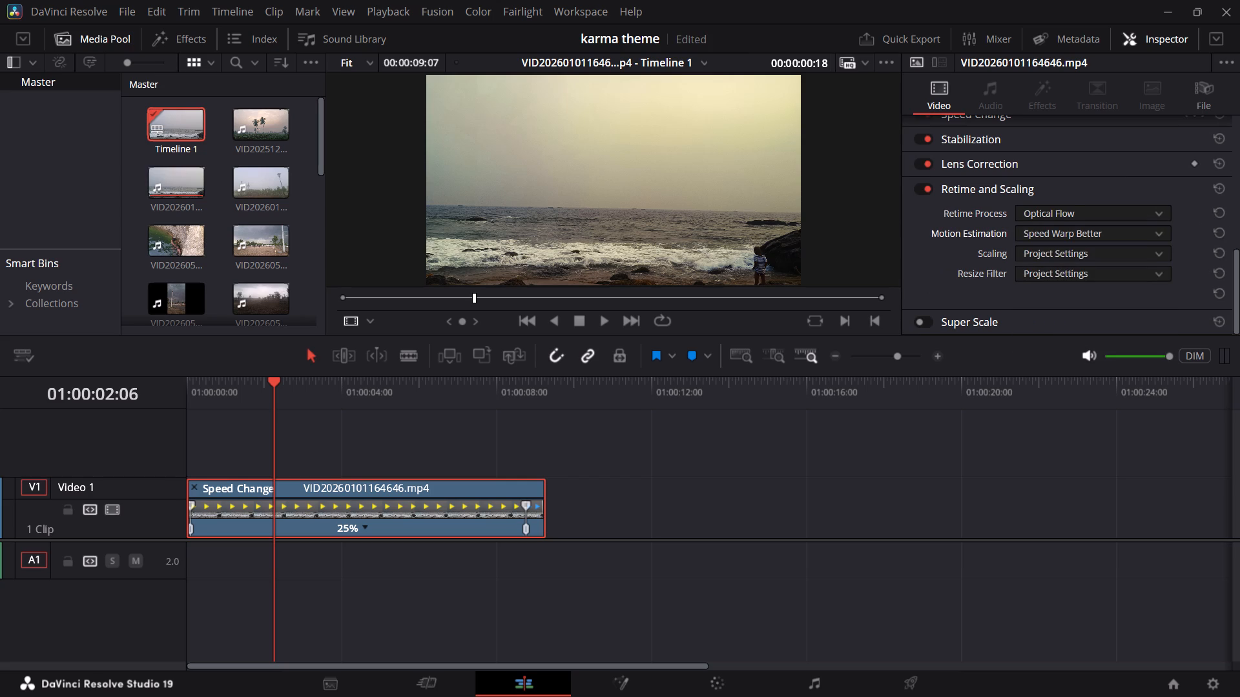
Play back the slowed clip from the start of the timeline to check the slow motion.
left_click_drag(216, 390, 166, 396)
left_click(640, 456)
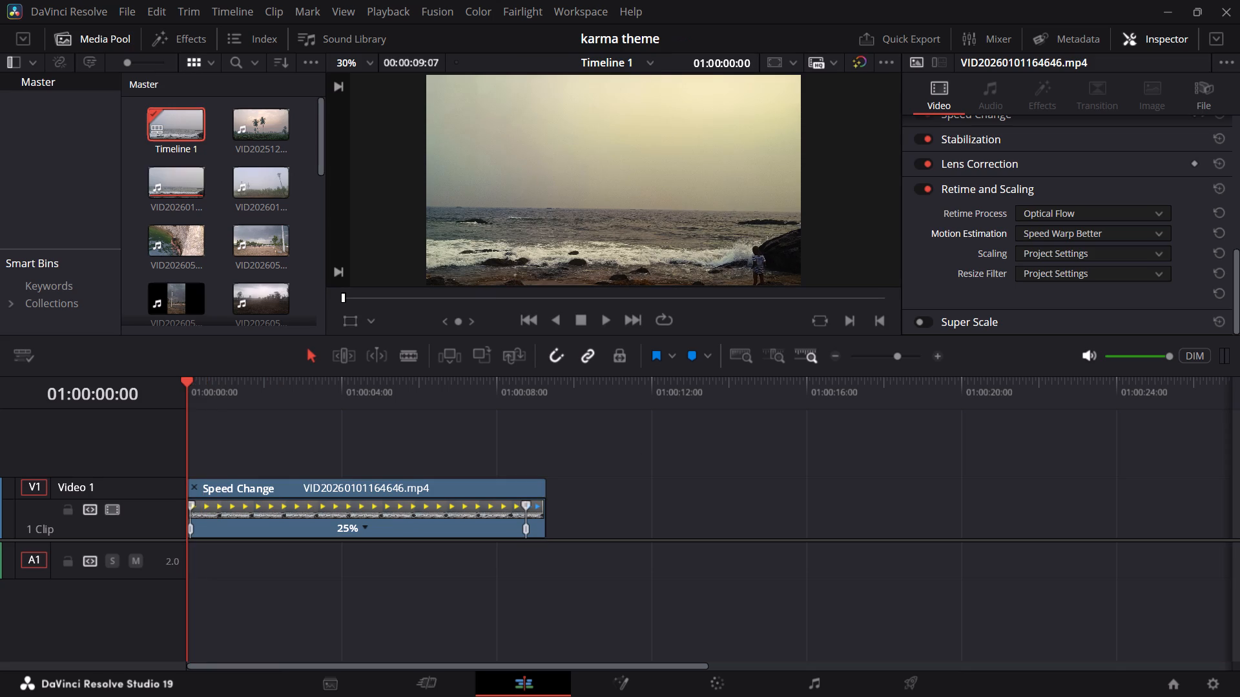
key("space")
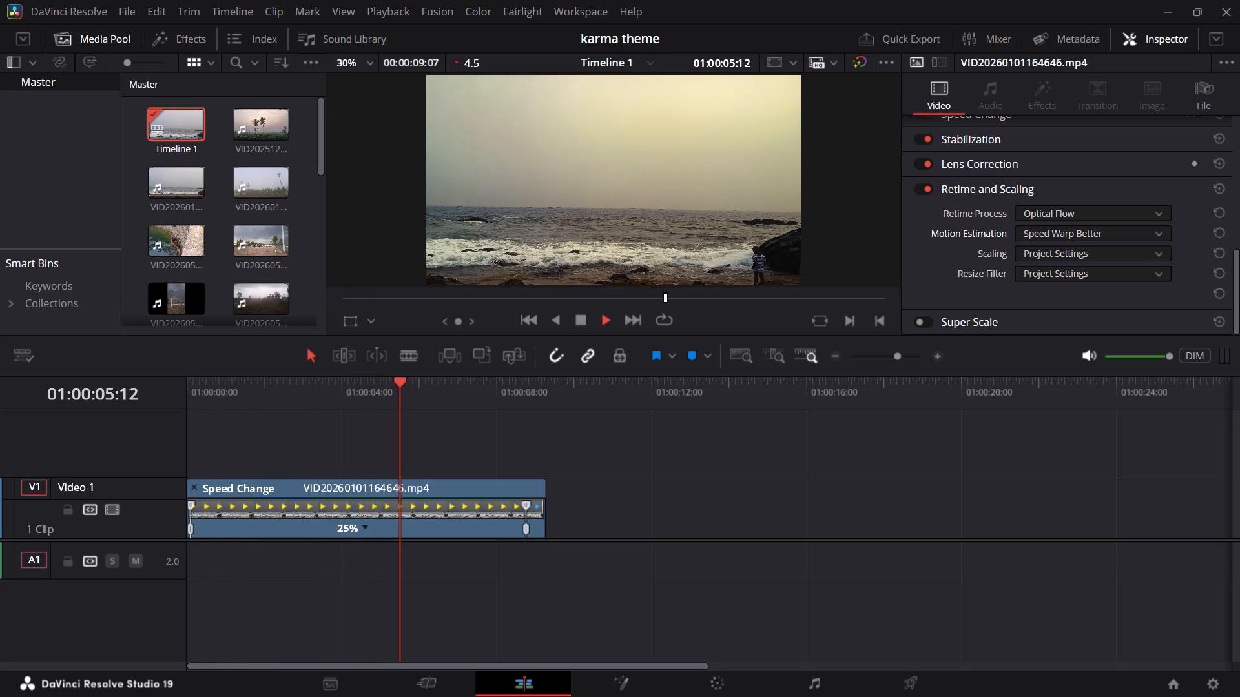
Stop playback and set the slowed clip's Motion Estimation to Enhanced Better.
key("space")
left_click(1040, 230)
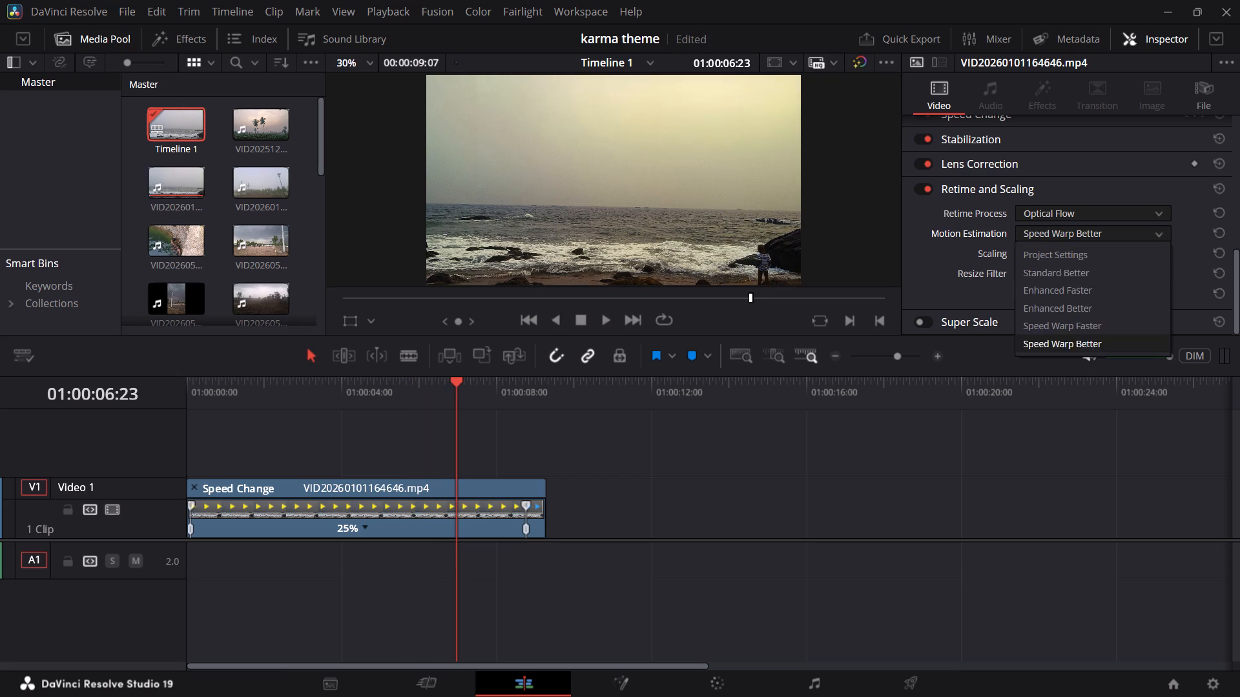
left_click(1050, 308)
Play back the slowed clip from near the start of the timeline to check the slow motion.
left_click_drag(303, 389, 143, 396)
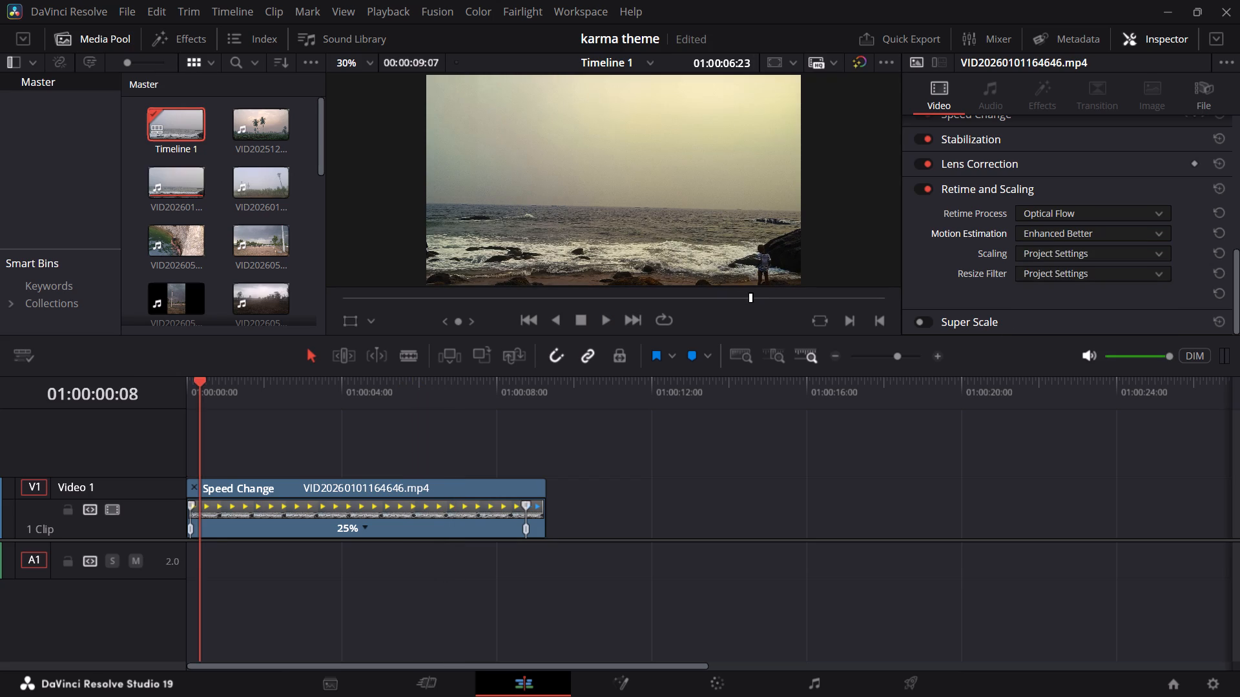
left_click_drag(143, 396, 143, 396)
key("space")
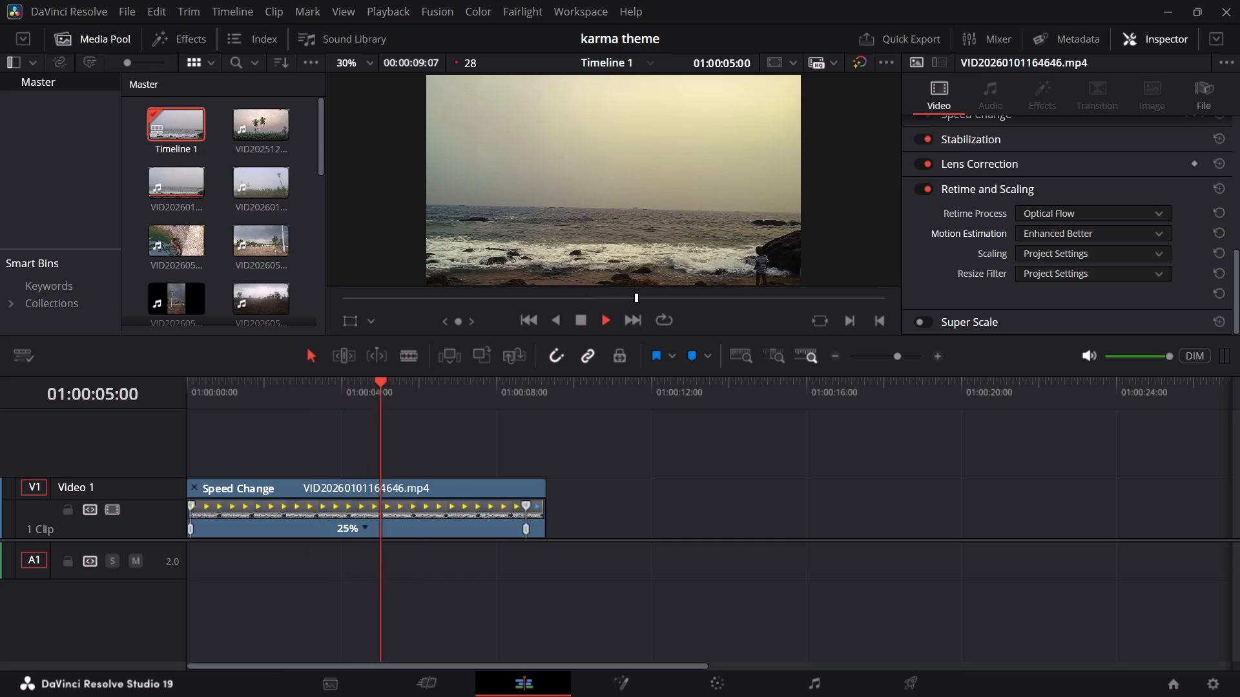